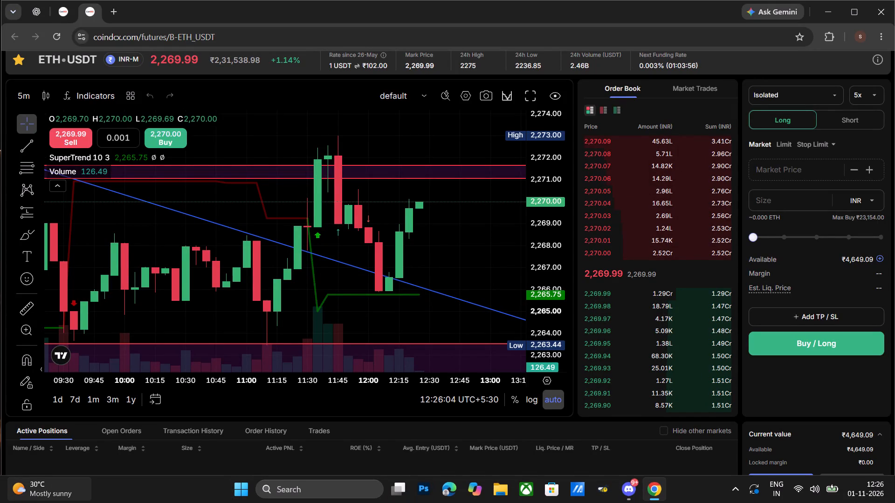
# Display the futures account's transaction history and examine the recent entries with their PNL and fees.
pyautogui.click(189, 435)
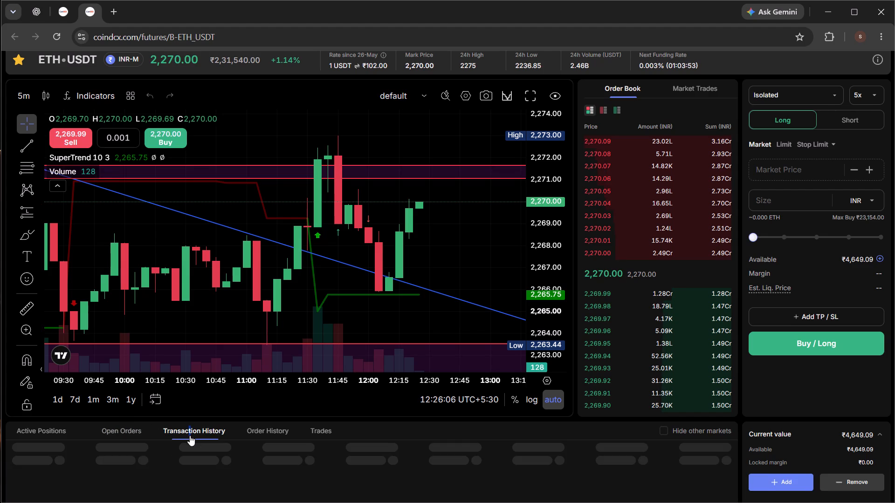
pyautogui.scroll(-1, 204, 465)
pyautogui.scroll(3, 204, 465)
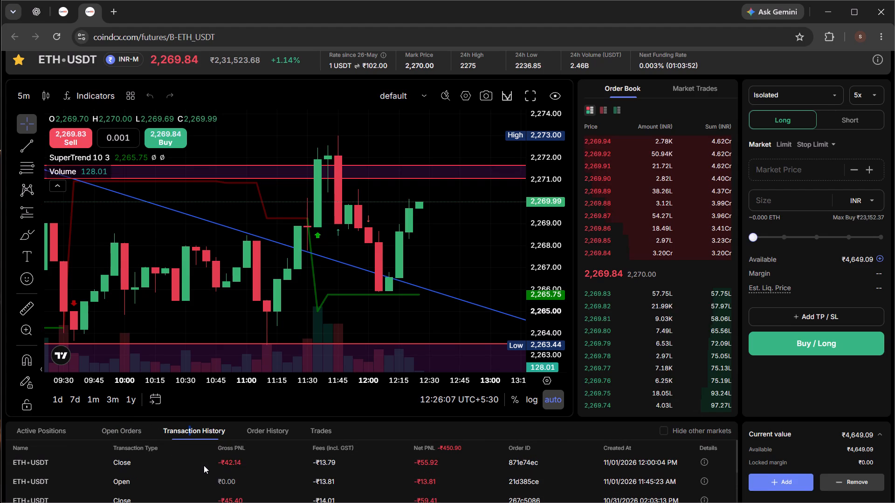
pyautogui.scroll(-3, 581, 430)
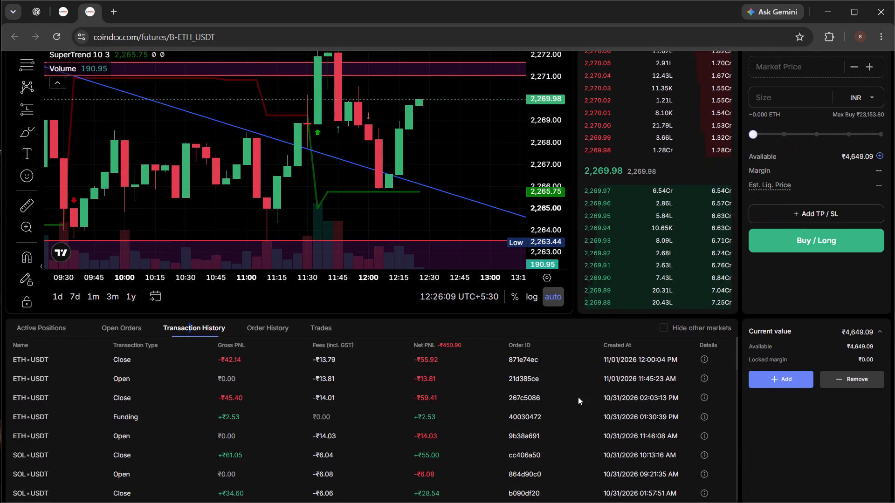
pyautogui.scroll(-1, 524, 330)
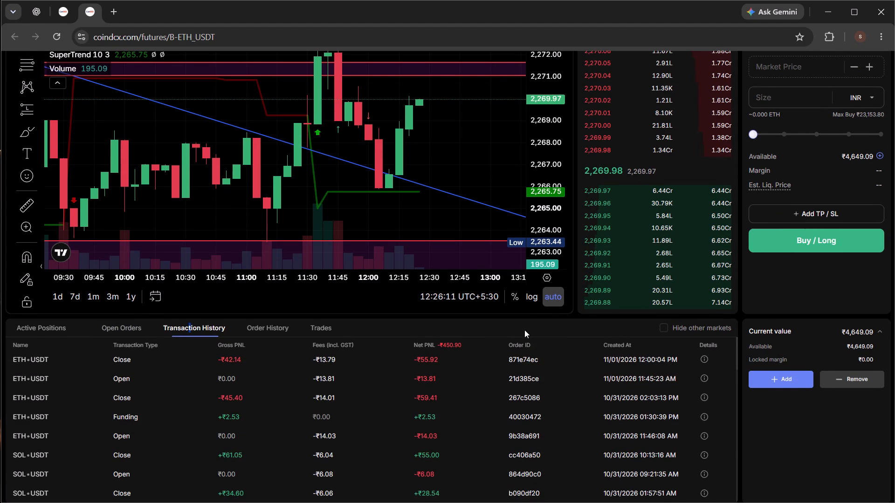
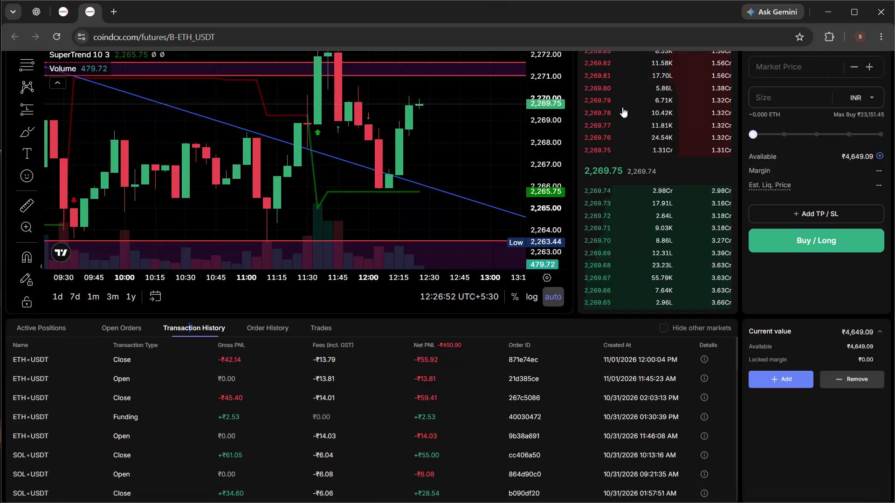
# Examine the recent price action on the ETH/USDT 5-minute chart and dismiss the chart values hint.
pyautogui.scroll(5, 609, 168)
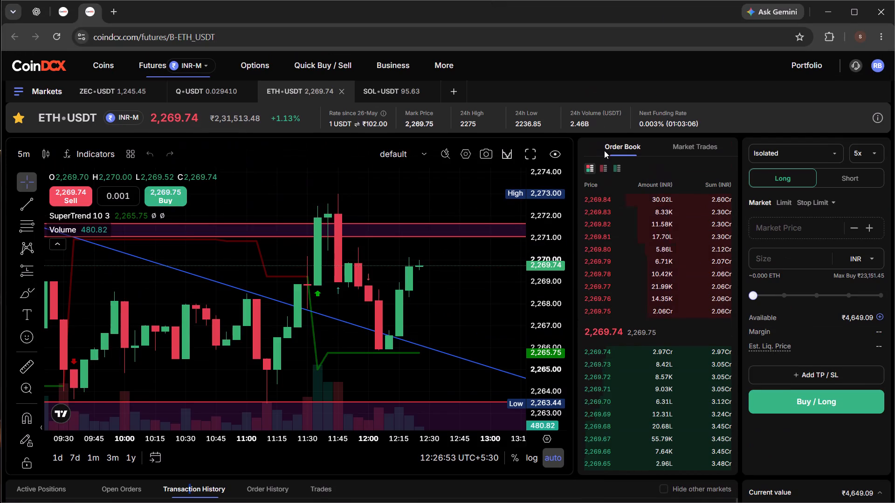
pyautogui.scroll(-11, 475, 253)
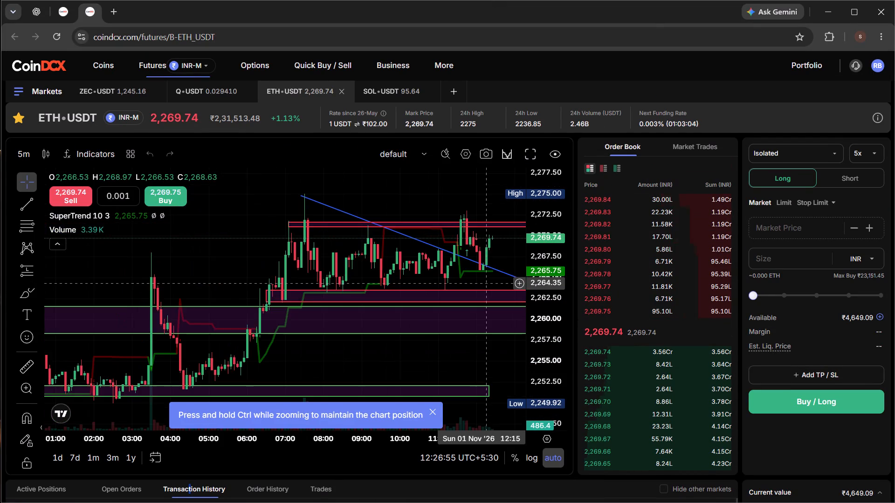
pyautogui.scroll(-3, 485, 289)
pyautogui.moveTo(487, 325); pyautogui.dragTo(327, 348)
pyautogui.scroll(4, 390, 276)
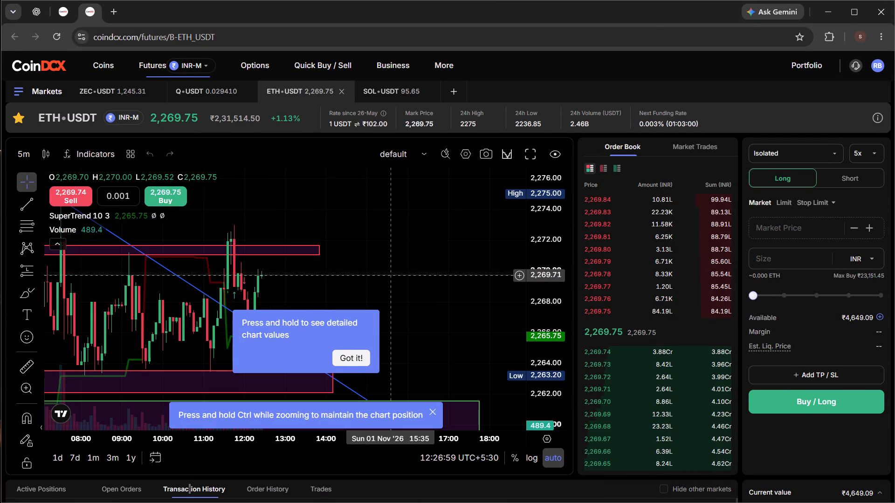
pyautogui.click(353, 353)
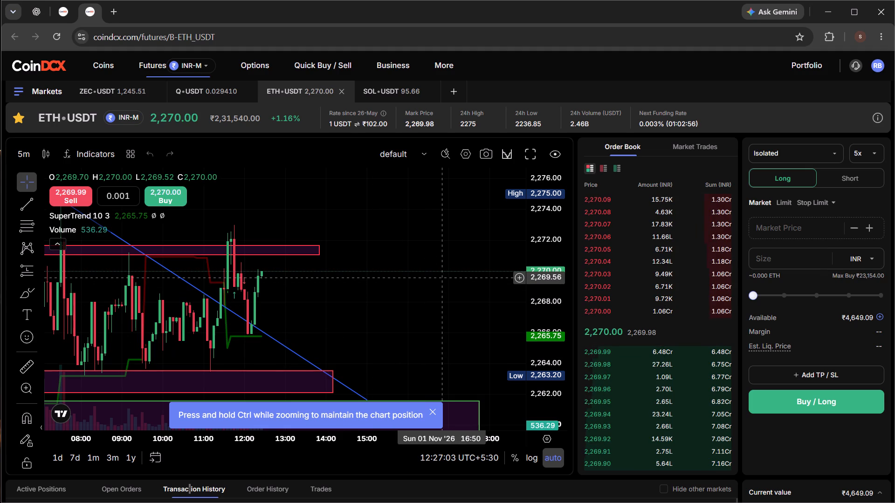
pyautogui.scroll(-1, 441, 278)
pyautogui.scroll(4, 439, 278)
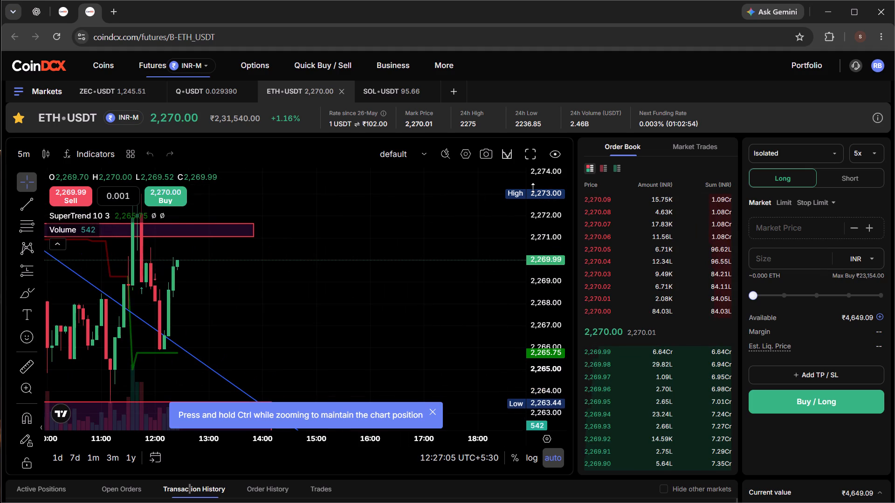
# Show the ETH/USDT chart full screen and draw a rising trend line from the swing low at about 2,263.5 to about 2,270.7.
pyautogui.click(536, 157)
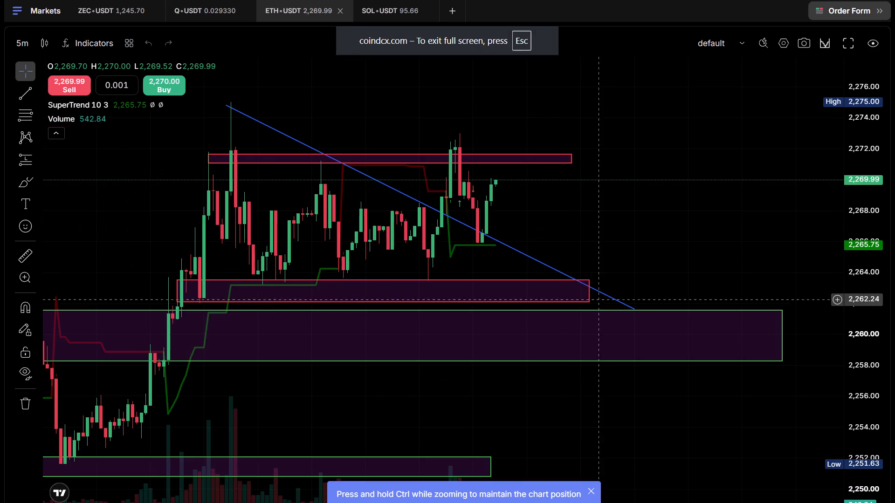
pyautogui.click(19, 97)
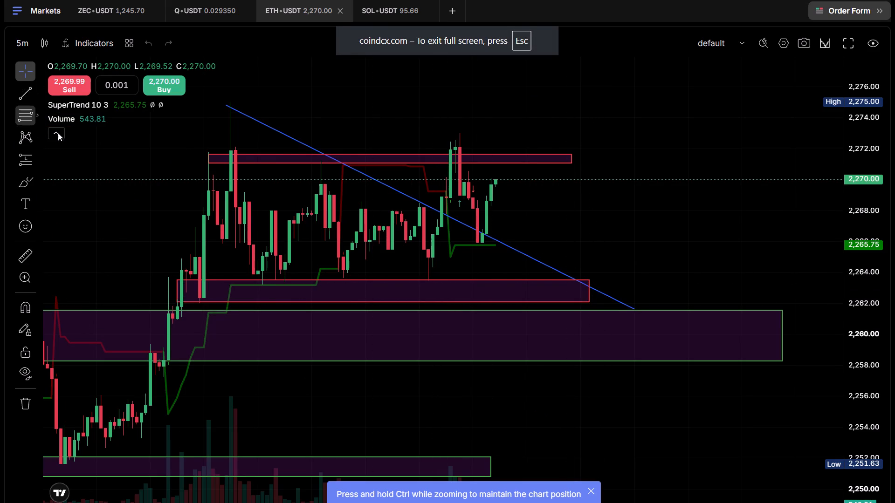
pyautogui.click(428, 280)
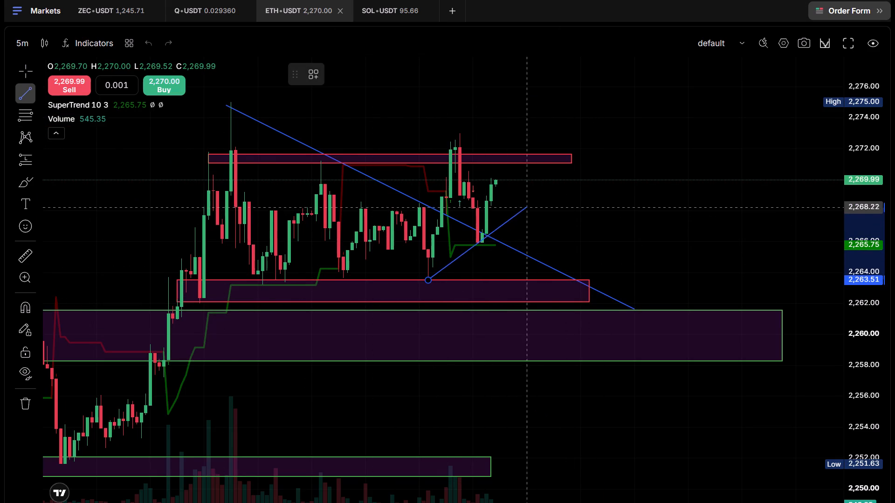
pyautogui.click(599, 168)
pyautogui.click(681, 245)
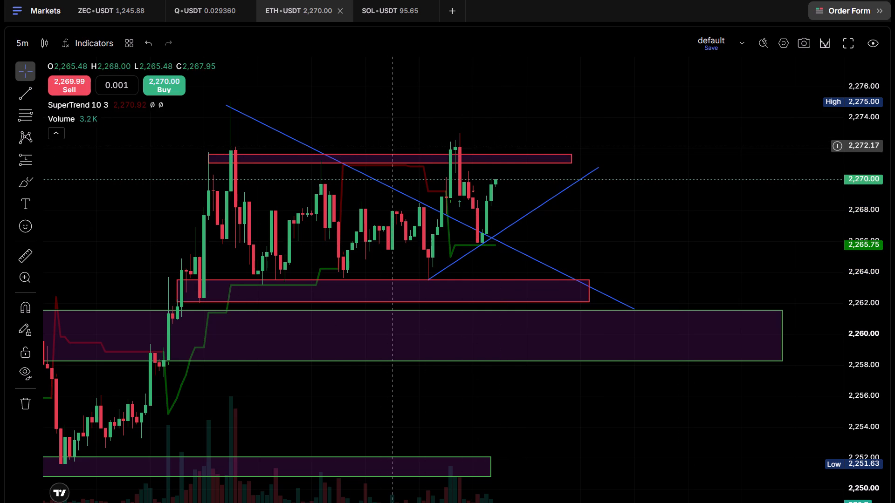
# Raise the upper edge of the top red-bordered zone to about 2,273.3 and exit the full-screen chart.
pyautogui.moveTo(393, 154); pyautogui.dragTo(418, 116)
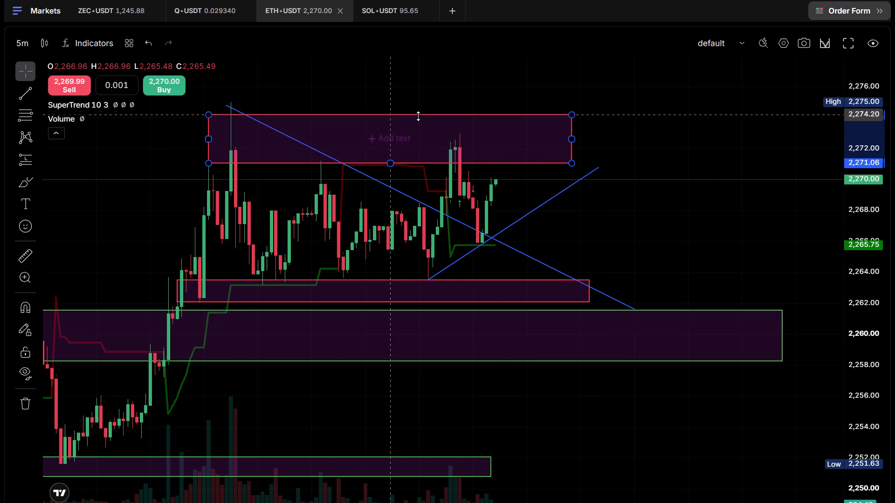
pyautogui.moveTo(418, 116); pyautogui.dragTo(422, 127)
pyautogui.click(654, 112)
pyautogui.moveTo(694, 212); pyautogui.dragTo(657, 192)
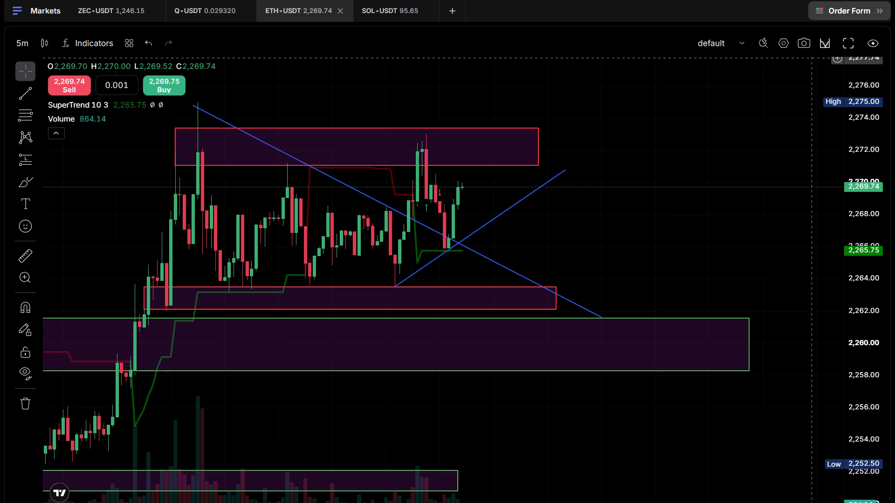
pyautogui.click(851, 45)
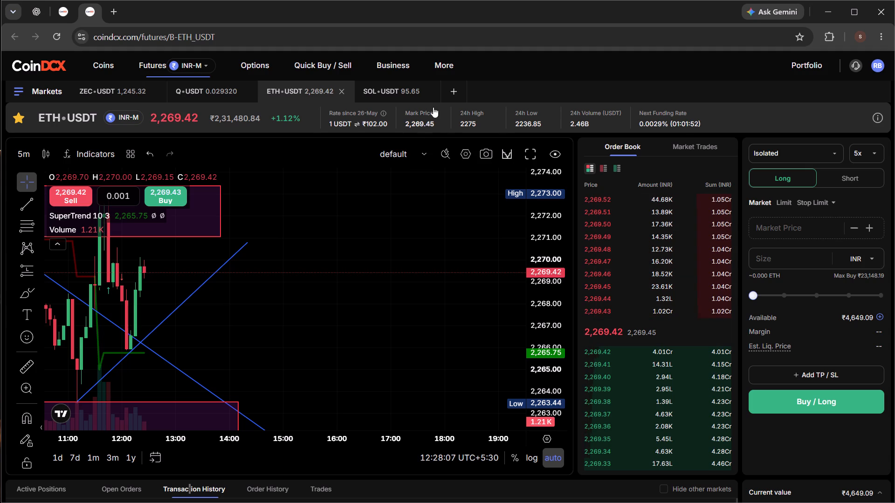
# Switch to the other CoinDCX browser tab and open the SOL/USDT futures market from the market list.
pyautogui.click(59, 10)
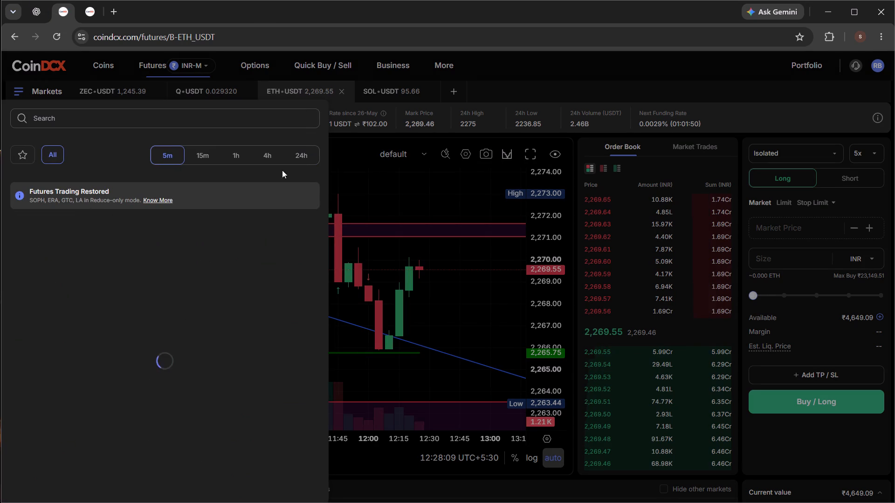
pyautogui.click(378, 167)
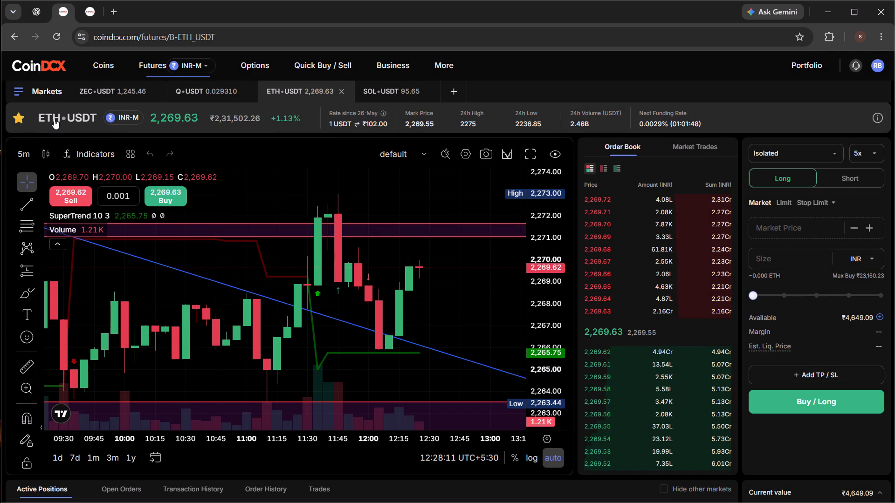
pyautogui.click(54, 119)
pyautogui.click(48, 113)
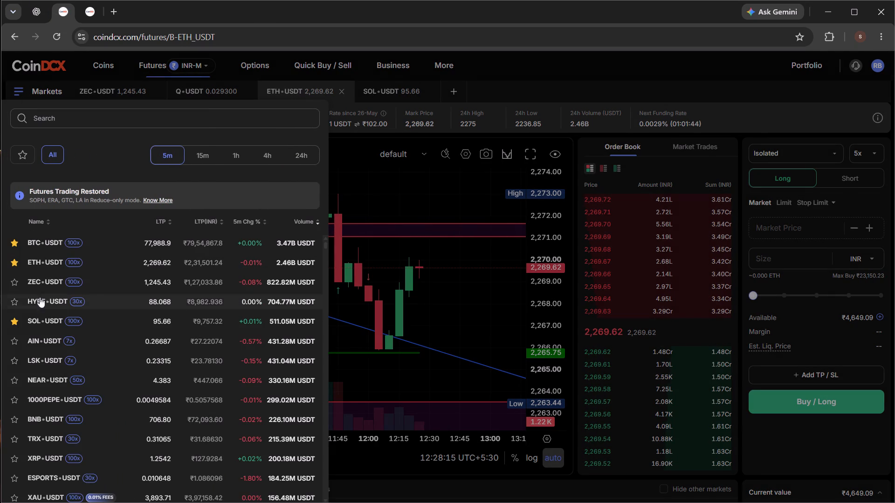
pyautogui.click(43, 327)
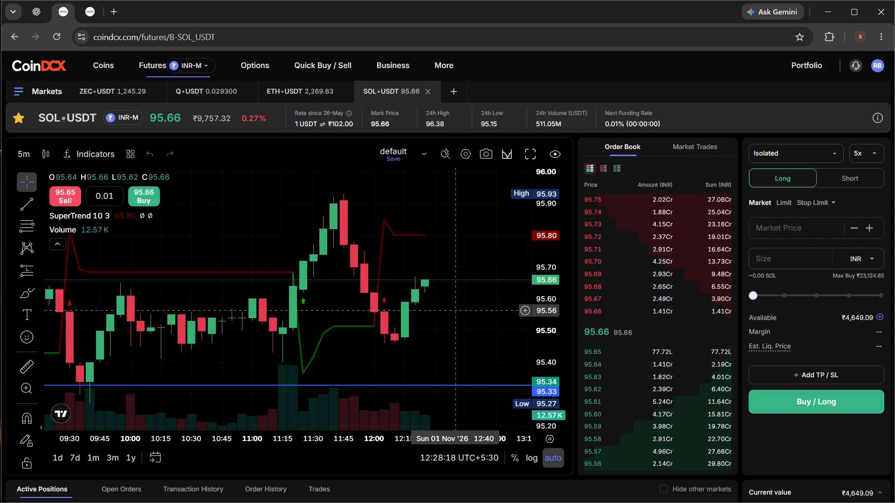
# Remove the SuperTrend and Volume indicators and all drawings from the SOL/USDT chart.
pyautogui.scroll(-9, 458, 316)
pyautogui.moveTo(421, 248); pyautogui.dragTo(356, 257)
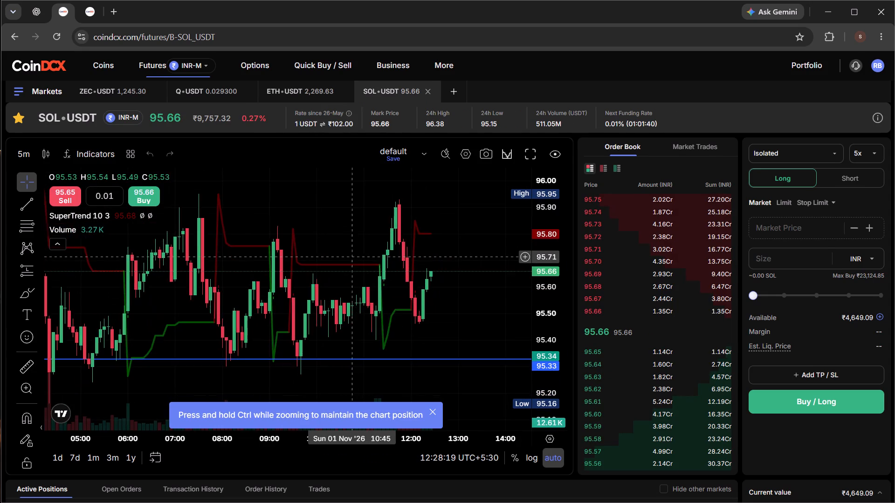
pyautogui.scroll(-5, 354, 257)
pyautogui.scroll(-10, 406, 261)
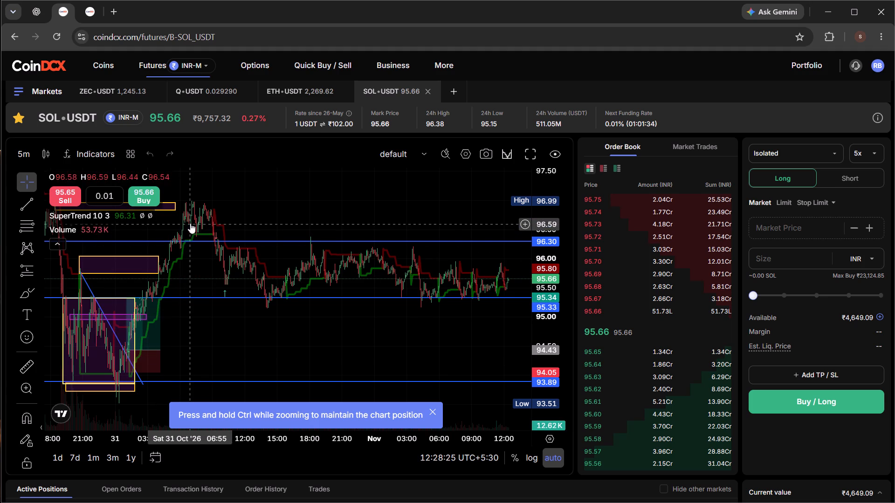
pyautogui.moveTo(409, 337); pyautogui.dragTo(332, 344)
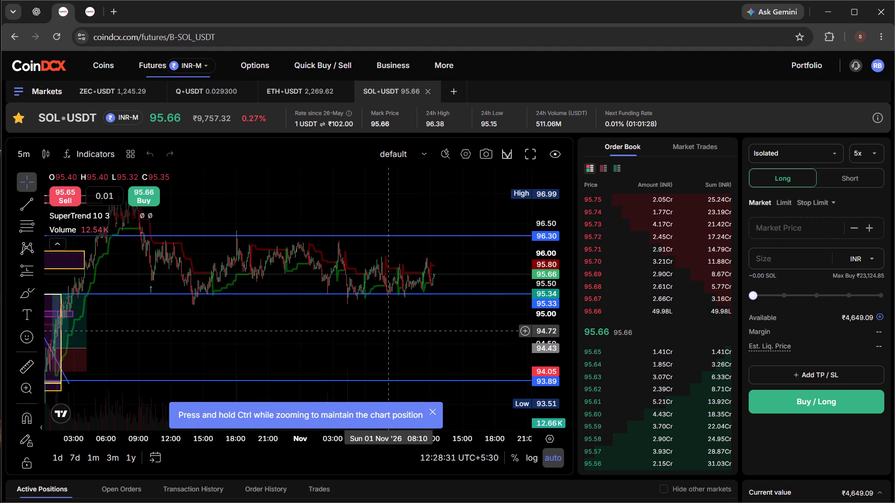
pyautogui.rightClick(391, 213)
pyautogui.click(263, 348)
pyautogui.rightClick(368, 174)
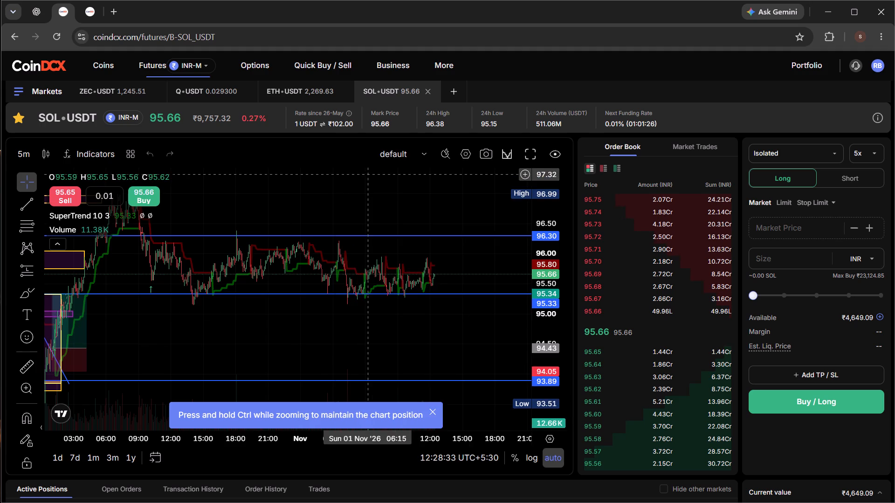
pyautogui.click(387, 404)
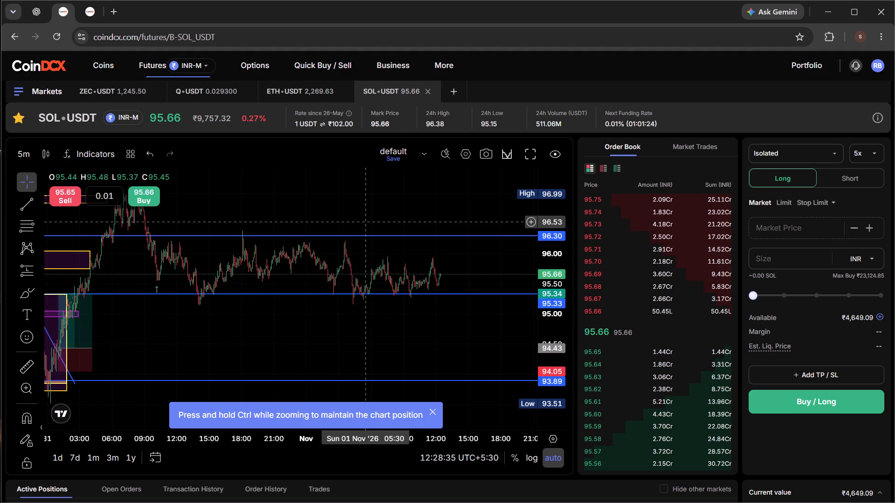
pyautogui.rightClick(362, 197)
pyautogui.click(397, 403)
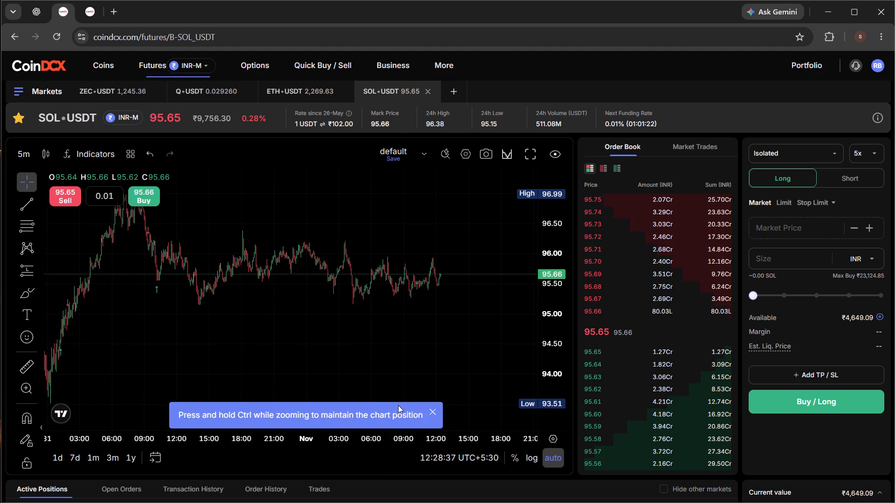
# Dismiss the zoom hint and display the cleared SOL/USDT chart full screen.
pyautogui.scroll(5, 364, 350)
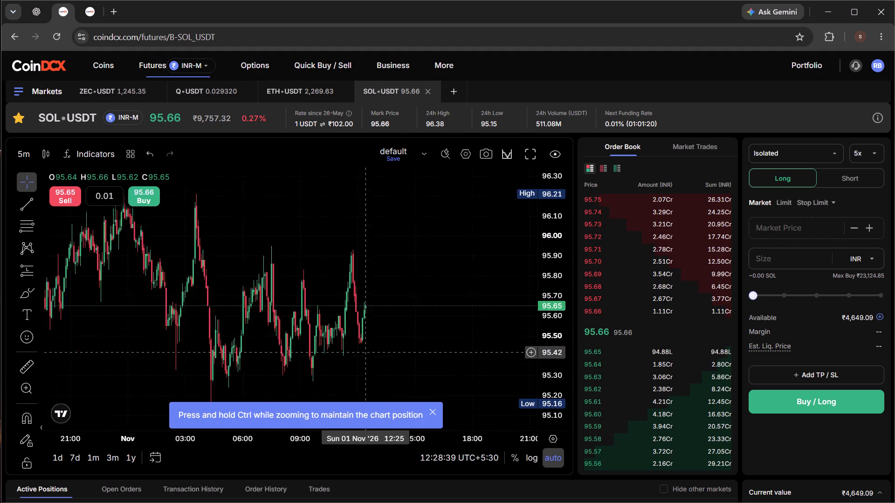
pyautogui.scroll(2, 367, 353)
pyautogui.click(435, 412)
pyautogui.scroll(3, 374, 378)
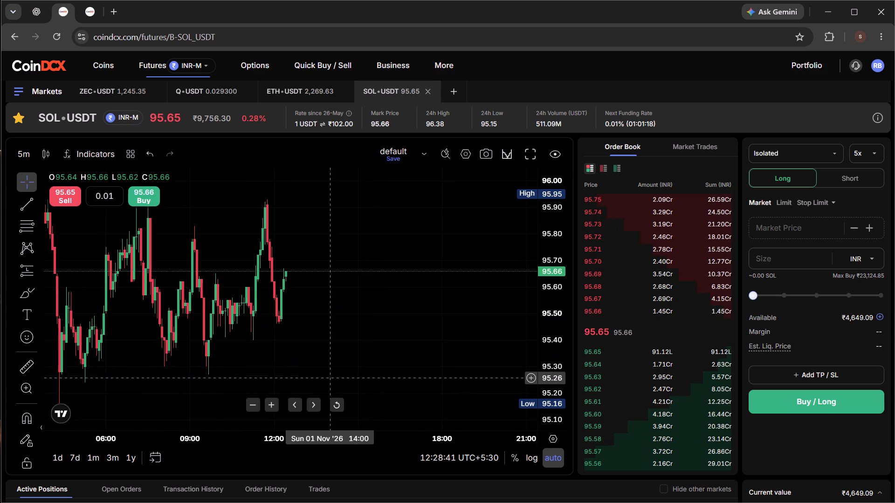
pyautogui.moveTo(284, 360); pyautogui.dragTo(466, 376)
pyautogui.click(525, 157)
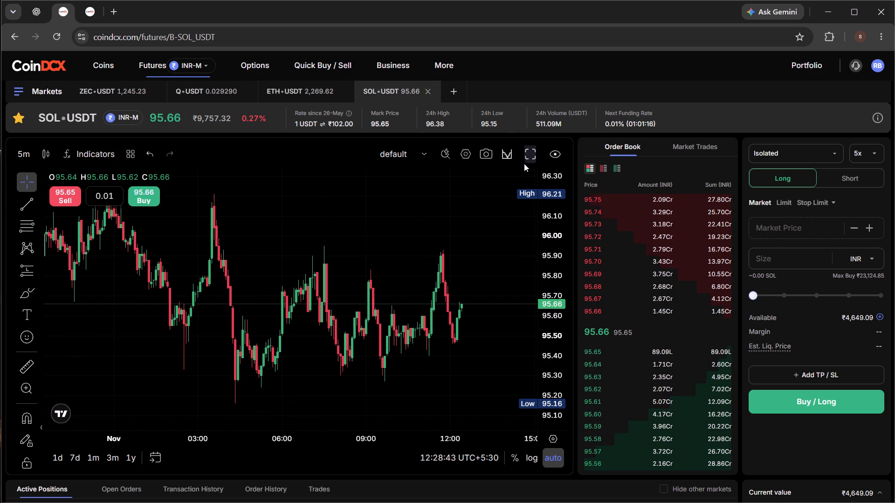
pyautogui.click(526, 154)
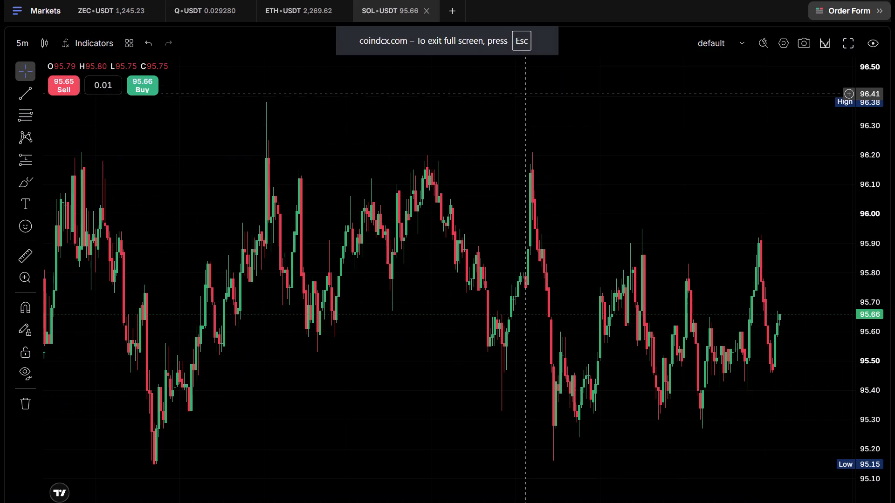
# Examine the SOL/USDT 5-minute price swings, from the recent range back to the earlier highs and lows.
pyautogui.scroll(-4, 668, 183)
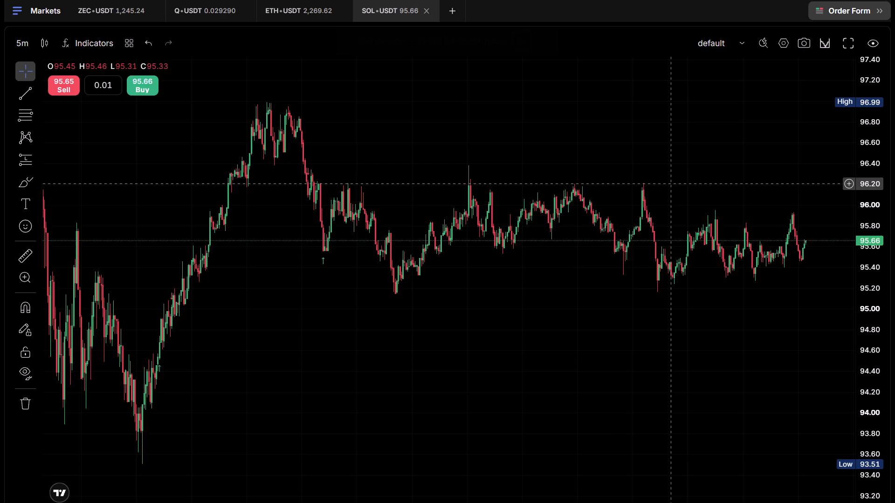
pyautogui.scroll(9, 671, 184)
pyautogui.moveTo(854, 176); pyautogui.dragTo(875, 234)
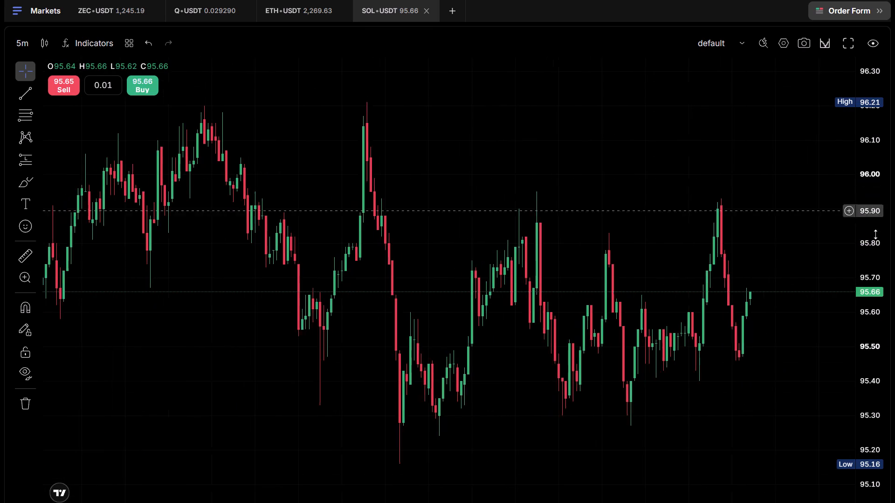
pyautogui.moveTo(875, 234); pyautogui.dragTo(884, 270)
pyautogui.moveTo(877, 187); pyautogui.dragTo(874, 353)
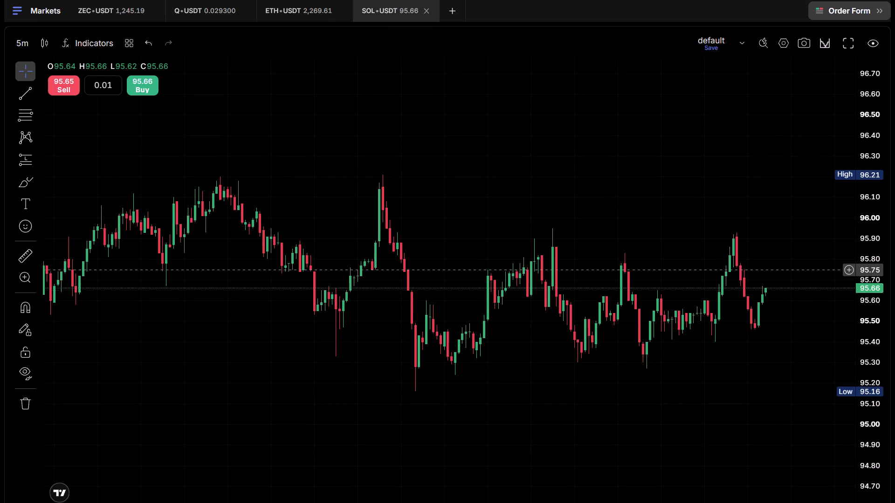
pyautogui.moveTo(557, 404); pyautogui.dragTo(405, 400)
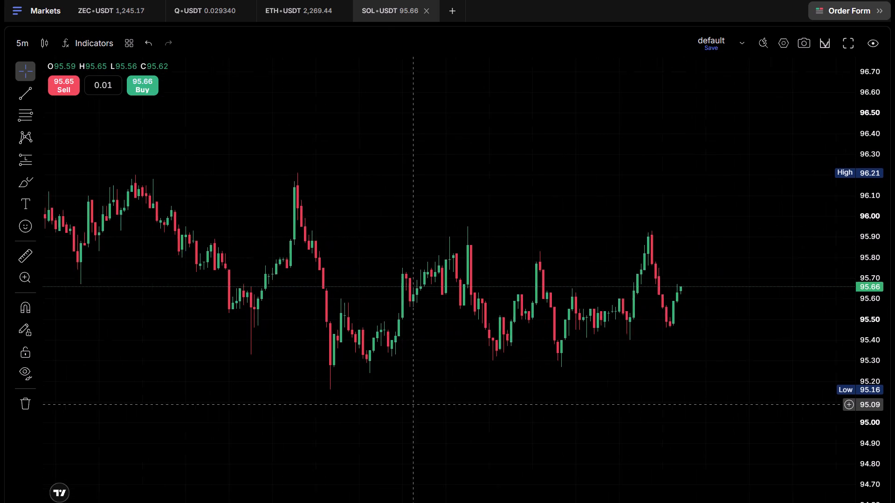
pyautogui.moveTo(405, 400); pyautogui.dragTo(416, 387)
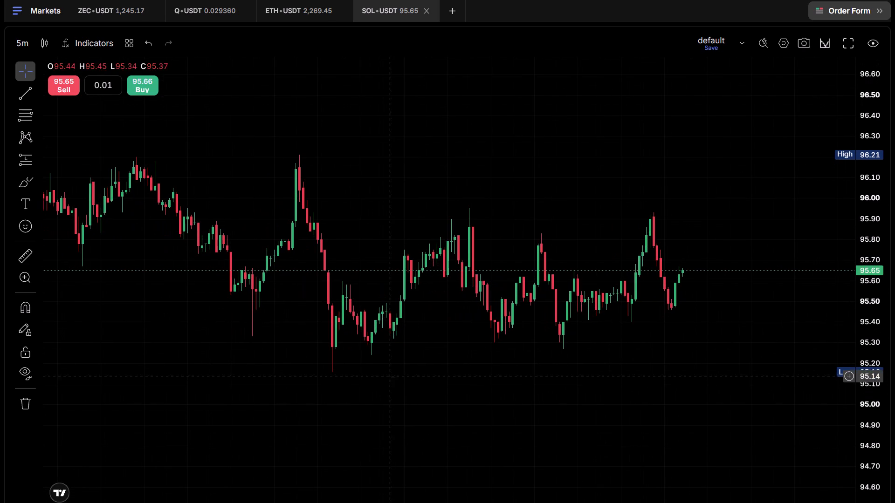
pyautogui.scroll(-5, 423, 198)
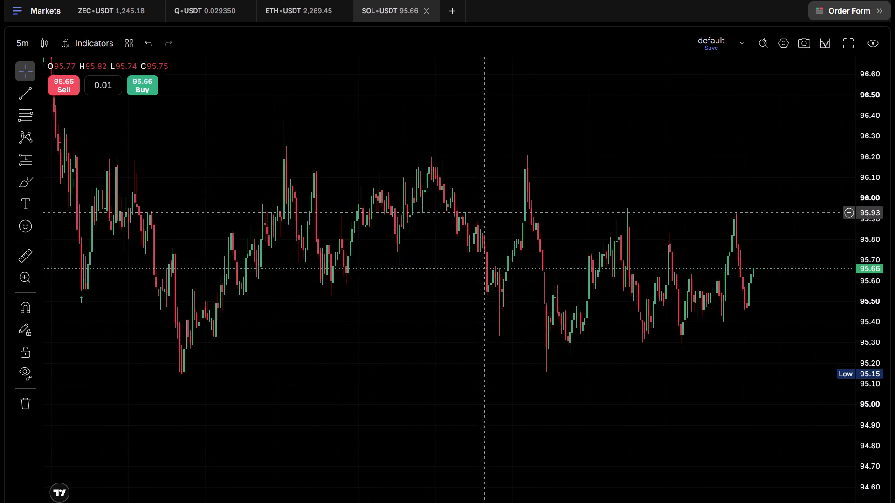
pyautogui.scroll(-10, 489, 213)
pyautogui.moveTo(876, 145); pyautogui.dragTo(886, 371)
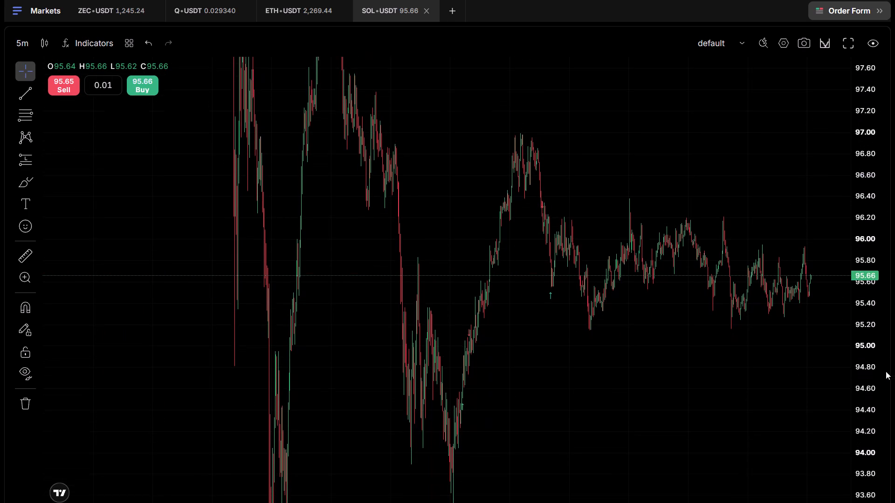
pyautogui.moveTo(886, 371); pyautogui.dragTo(870, 412)
pyautogui.moveTo(688, 100); pyautogui.dragTo(648, 233)
pyautogui.moveTo(684, 176); pyautogui.dragTo(590, 292)
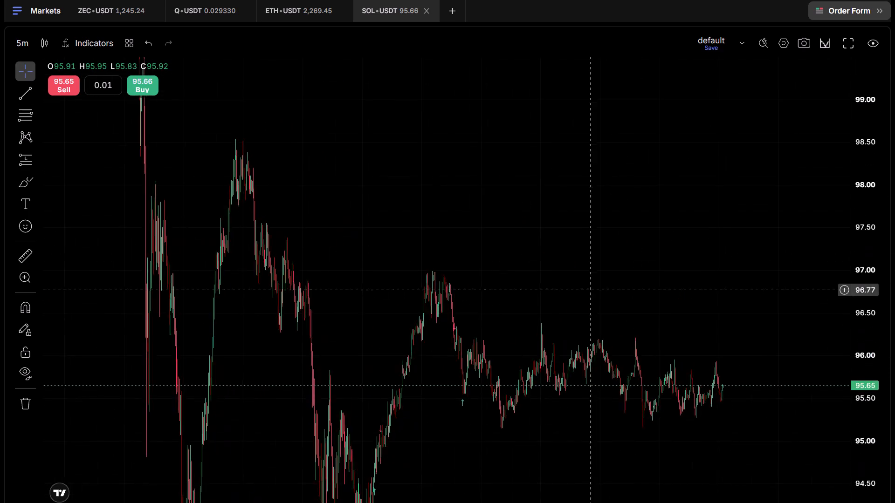
pyautogui.moveTo(590, 292); pyautogui.dragTo(636, 218)
pyautogui.moveTo(867, 156); pyautogui.dragTo(826, 466)
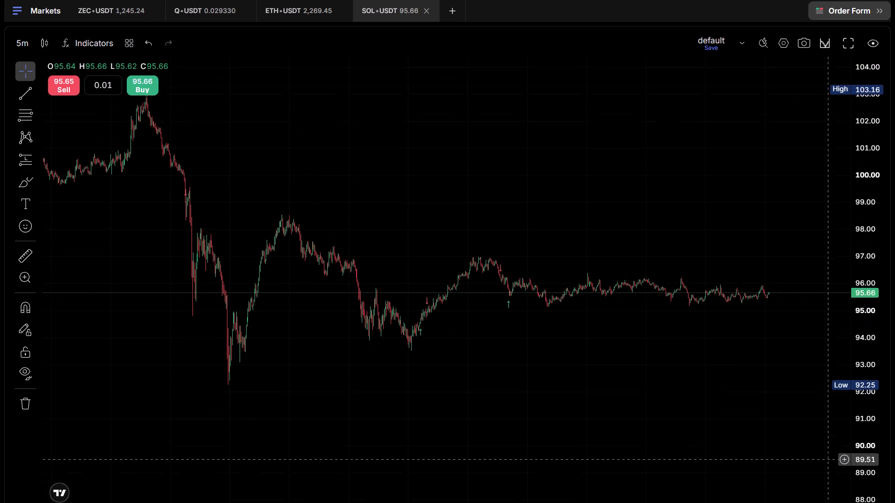
# Change the SOL/USDT chart interval to 1 day.
pyautogui.moveTo(826, 466); pyautogui.dragTo(822, 460)
pyautogui.moveTo(672, 206); pyautogui.dragTo(685, 277)
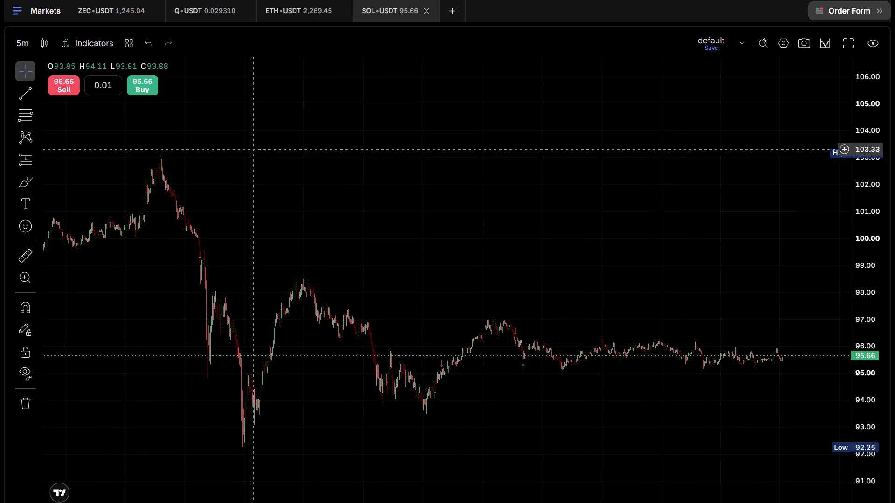
pyautogui.click(18, 43)
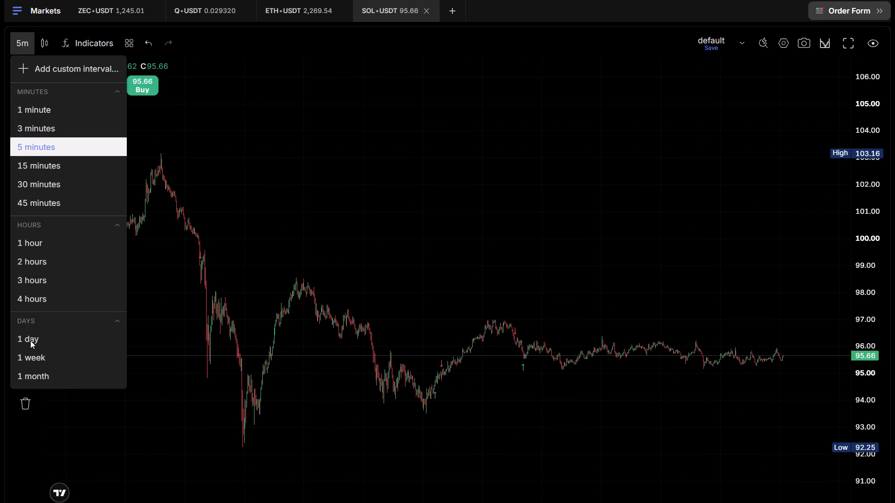
pyautogui.click(30, 340)
# Examine the most recent daily SOL/USDT candles up close, including the sharp red candle and the days following it.
pyautogui.scroll(-7, 771, 337)
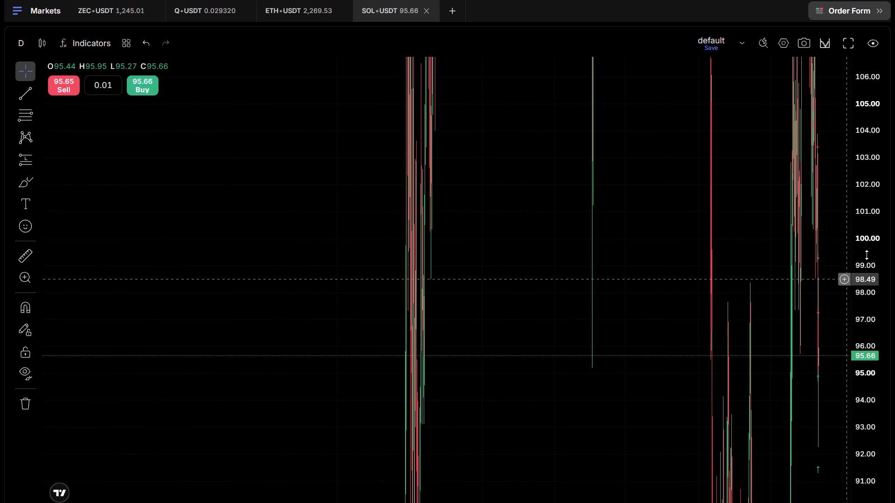
pyautogui.scroll(2, 866, 254)
pyautogui.scroll(-20, 868, 249)
pyautogui.scroll(-13, 868, 249)
pyautogui.scroll(10, 807, 297)
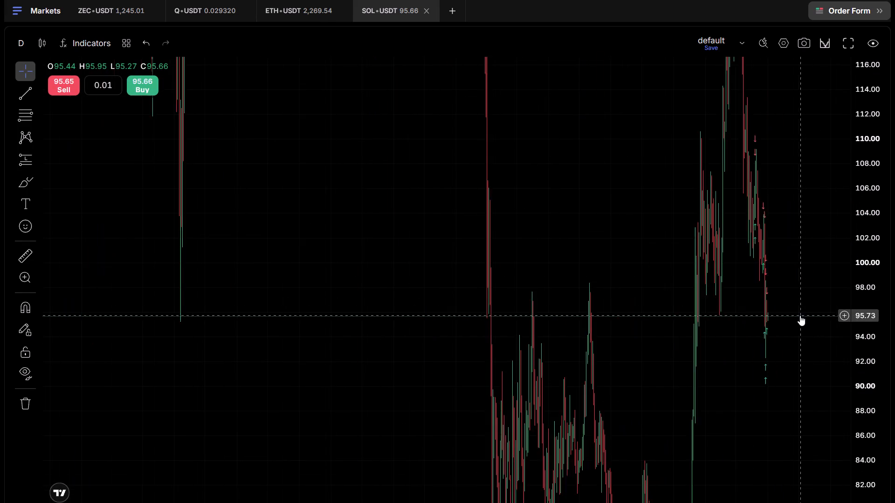
pyautogui.scroll(18, 800, 315)
pyautogui.moveTo(865, 190); pyautogui.dragTo(871, 275)
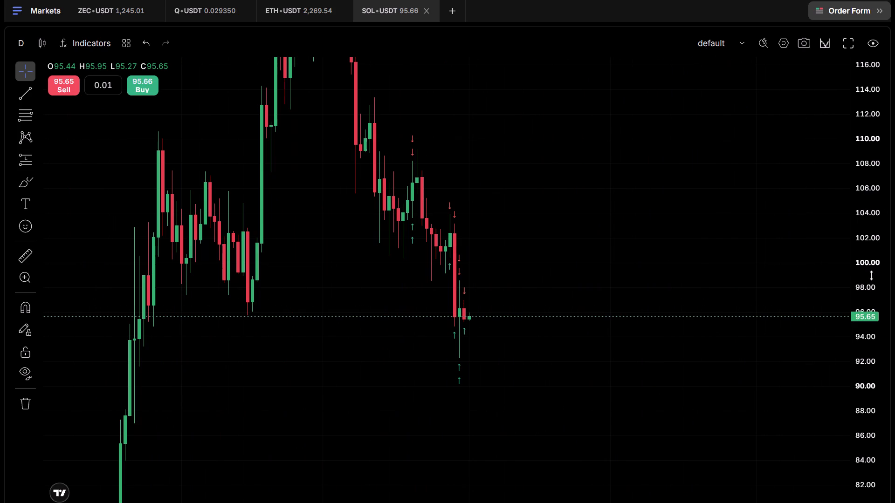
pyautogui.moveTo(871, 275); pyautogui.dragTo(870, 299)
pyautogui.moveTo(867, 190); pyautogui.dragTo(825, 379)
pyautogui.scroll(10, 477, 373)
pyautogui.moveTo(301, 265); pyautogui.dragTo(484, 261)
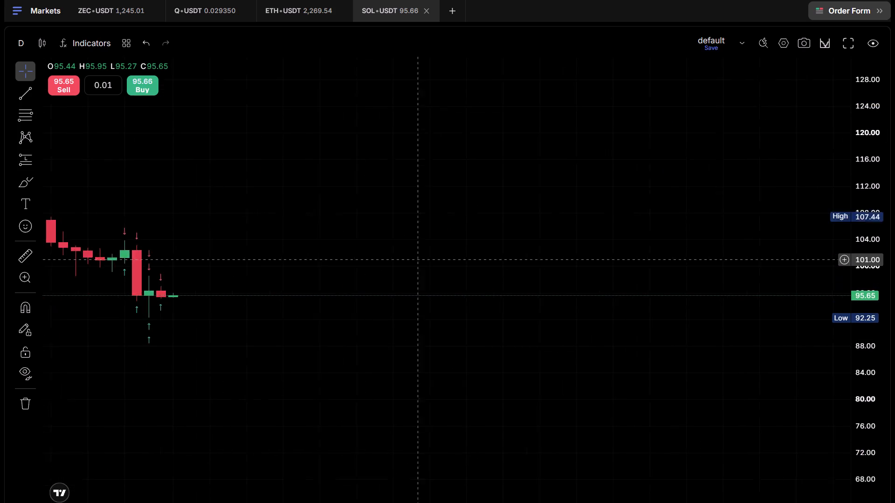
pyautogui.moveTo(484, 261); pyautogui.dragTo(779, 284)
pyautogui.moveTo(862, 337); pyautogui.dragTo(871, 6)
pyautogui.scroll(6, 610, 316)
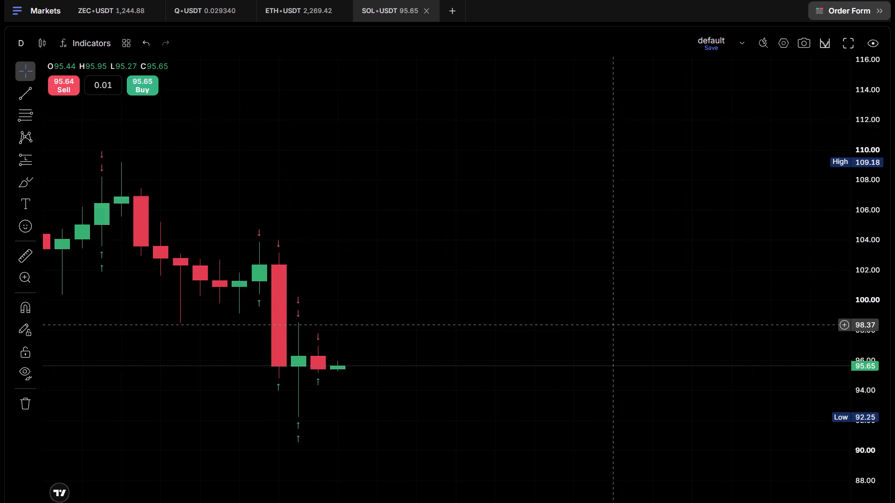
pyautogui.scroll(2, 606, 326)
pyautogui.moveTo(339, 307); pyautogui.dragTo(740, 229)
pyautogui.moveTo(866, 360); pyautogui.dragTo(861, 2)
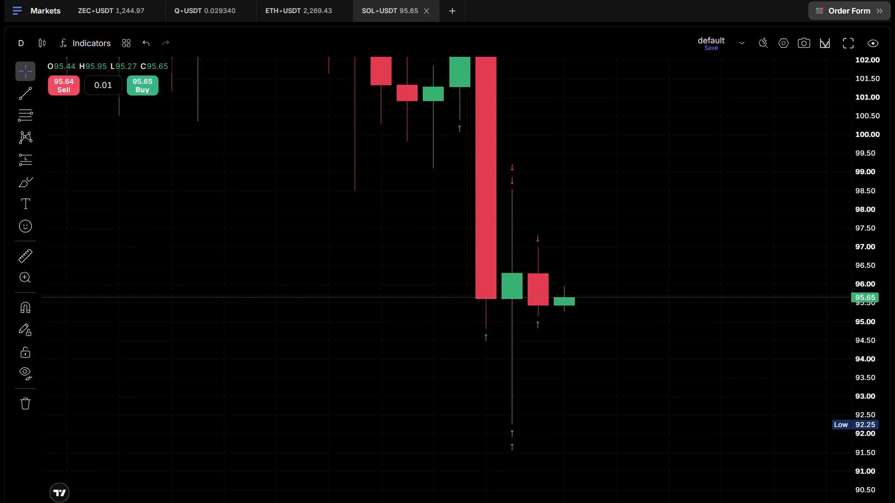
pyautogui.moveTo(857, 367); pyautogui.dragTo(874, 108)
pyautogui.scroll(4, 627, 277)
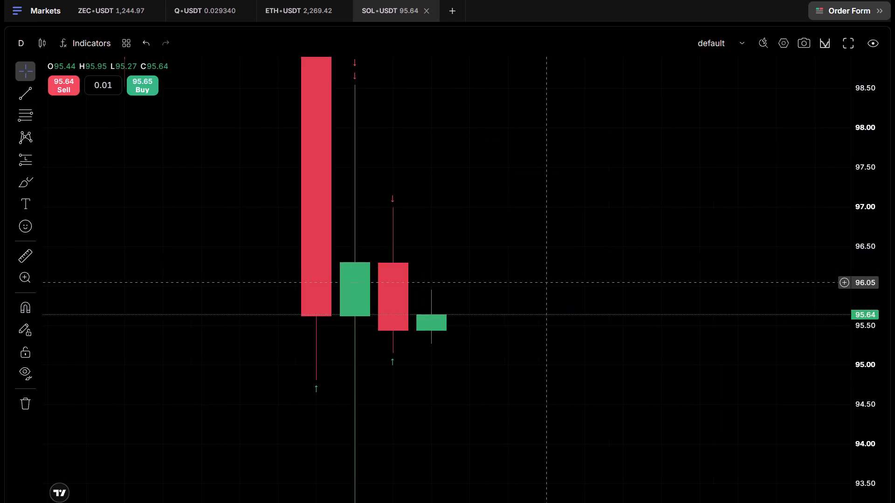
pyautogui.moveTo(530, 263); pyautogui.dragTo(689, 249)
pyautogui.moveTo(855, 211); pyautogui.dragTo(838, 462)
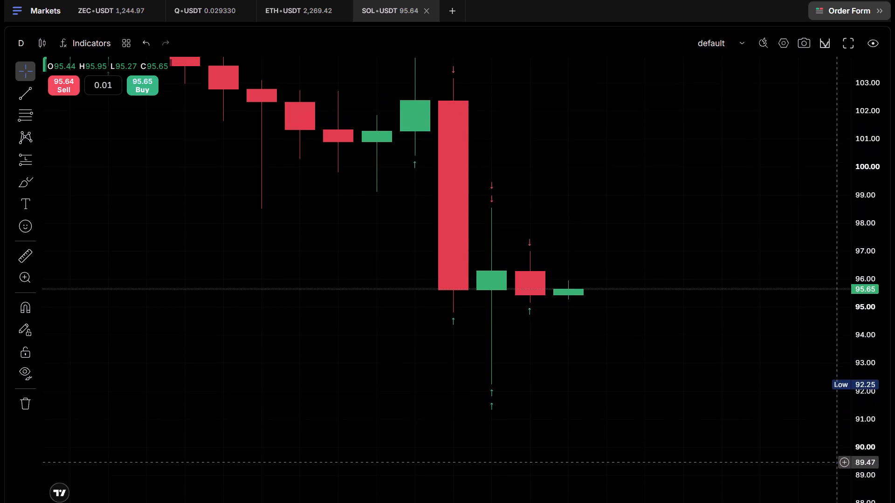
pyautogui.moveTo(838, 462); pyautogui.dragTo(829, 435)
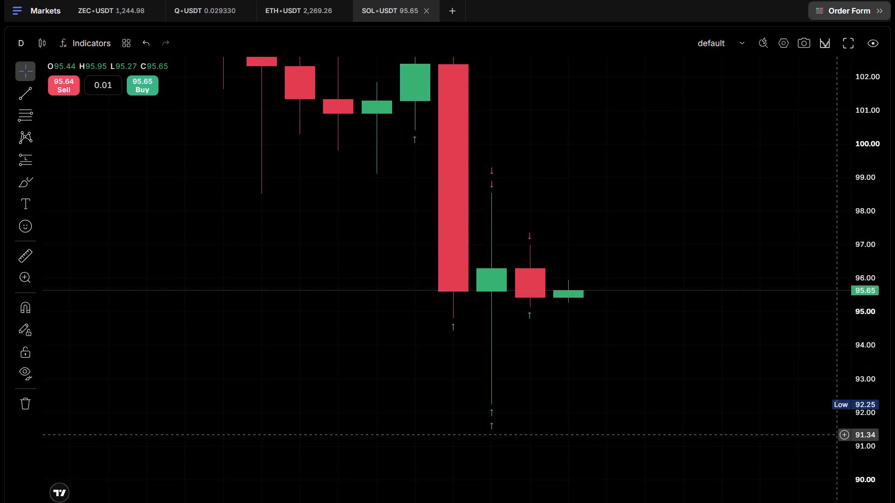
pyautogui.moveTo(829, 435); pyautogui.dragTo(830, 412)
# Draw horizontal lines at the previous daily candle's high, 96.99, and its low, 95.16.
pyautogui.click(24, 100)
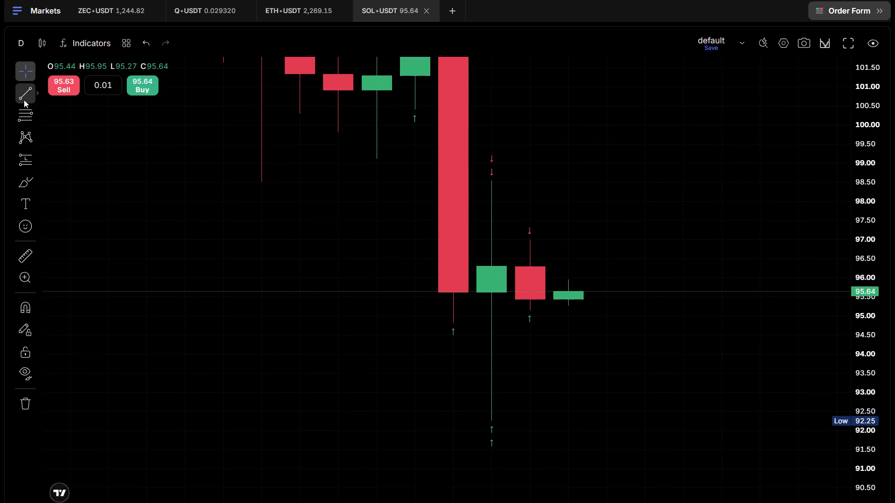
pyautogui.click(24, 100)
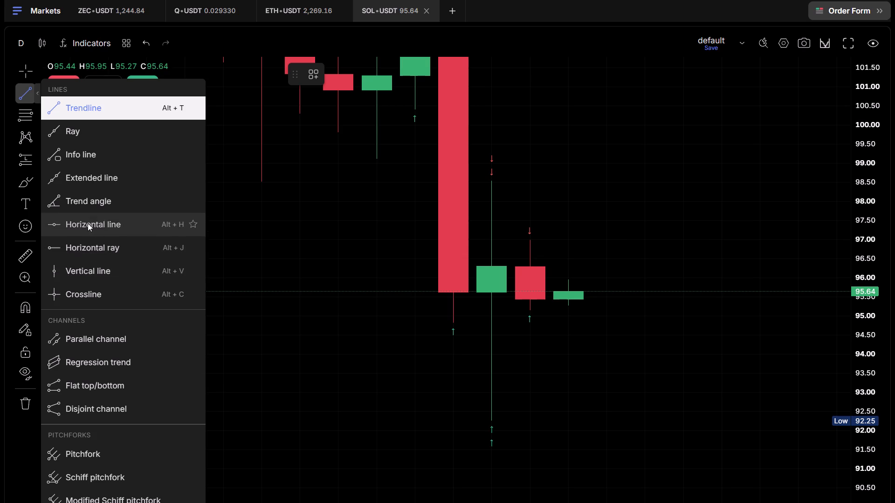
pyautogui.click(88, 221)
pyautogui.click(529, 240)
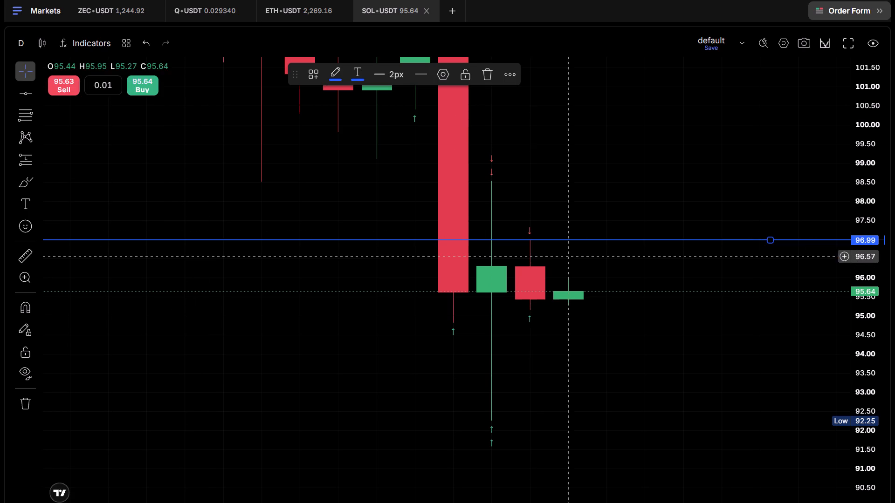
pyautogui.click(22, 96)
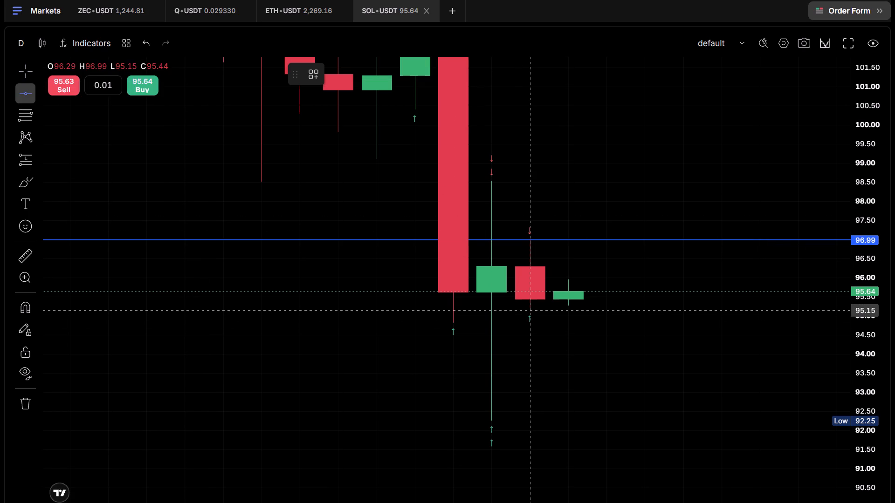
pyautogui.click(530, 310)
pyautogui.click(679, 210)
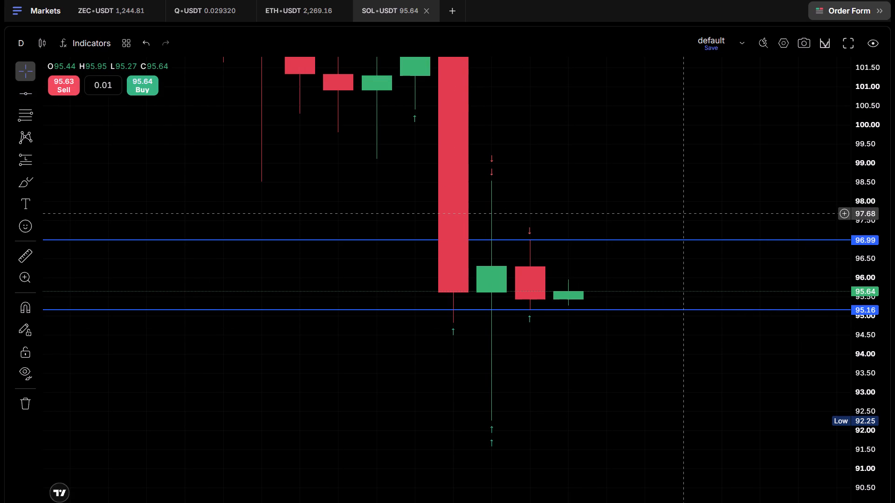
# Add a third horizontal line midway between the previous day's high and low lines, positioned at 96.08.
pyautogui.click(16, 92)
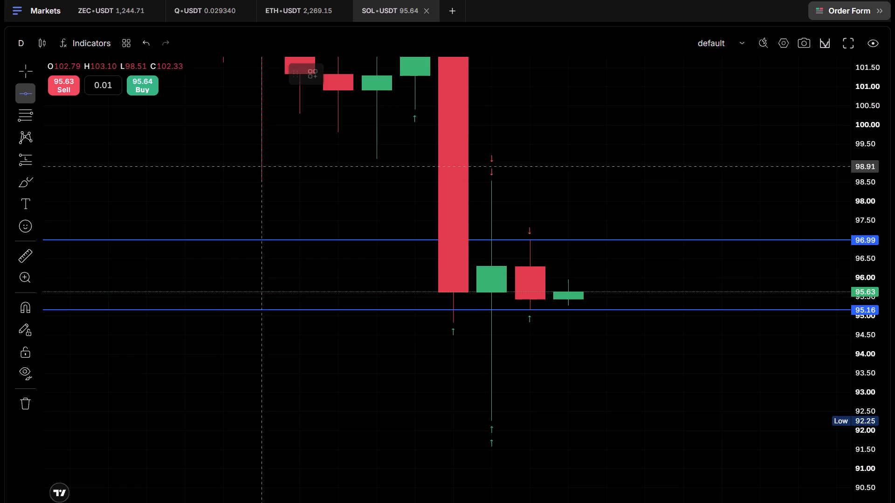
pyautogui.click(530, 280)
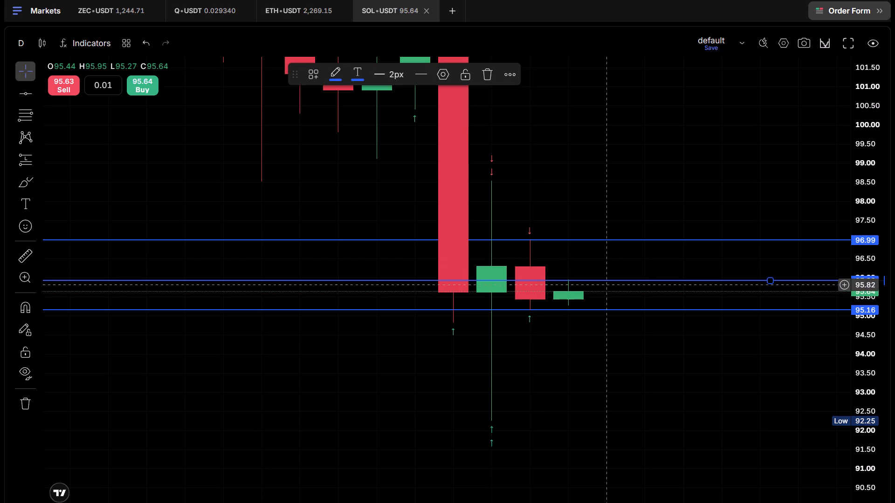
pyautogui.moveTo(611, 281); pyautogui.dragTo(617, 275)
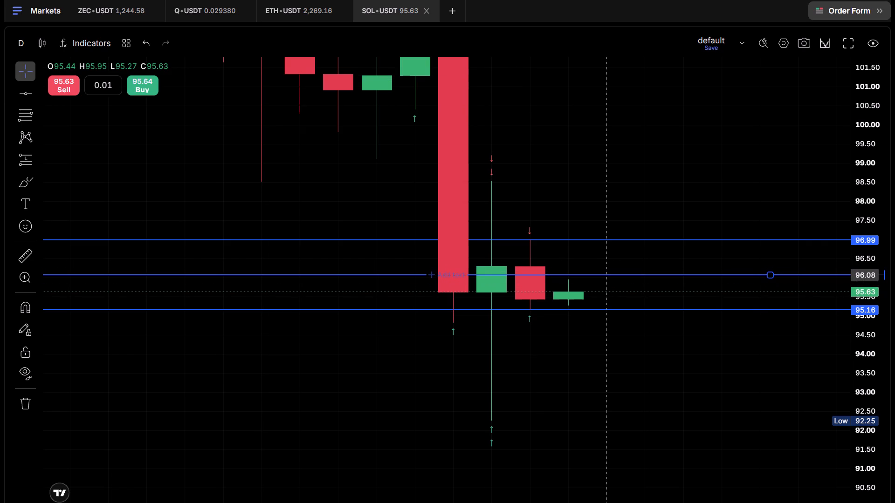
pyautogui.moveTo(617, 275); pyautogui.dragTo(620, 274)
pyautogui.click(645, 197)
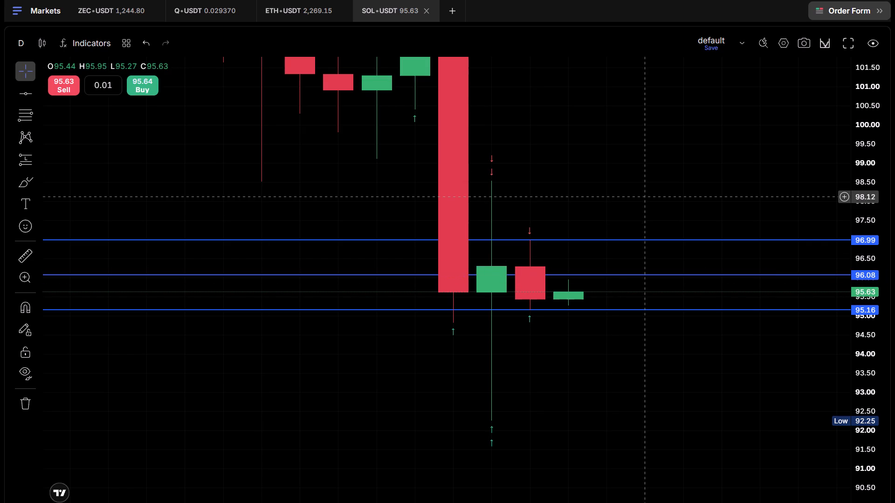
# Change the SOL/USDT chart interval to 5 minutes.
pyautogui.click(22, 43)
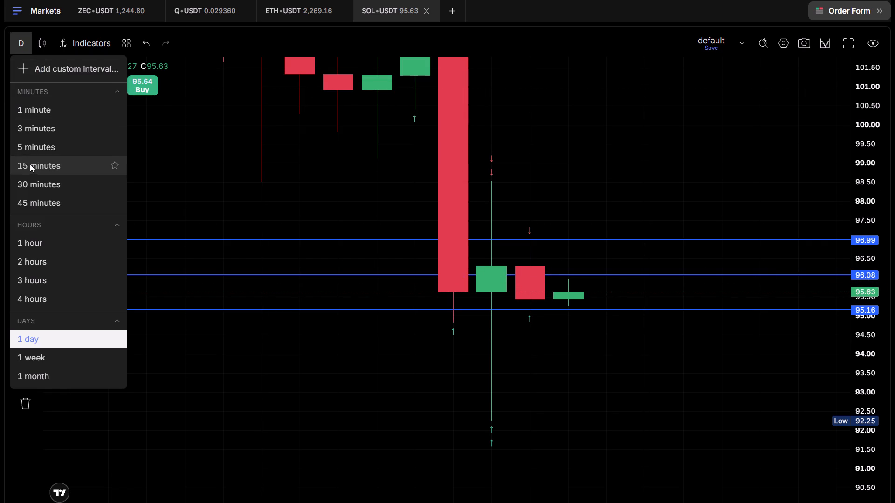
pyautogui.click(36, 149)
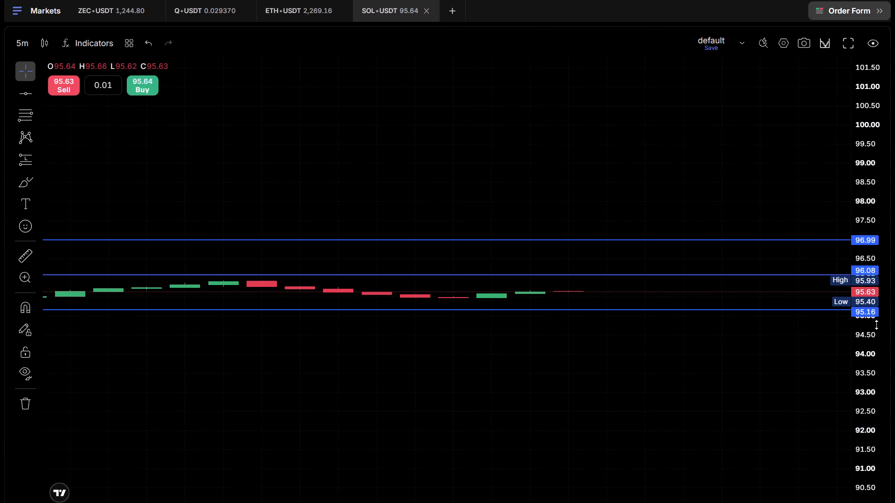
# Examine how the 5-minute price action moves around the three horizontal levels, going back to the earlier swing highs and lows.
pyautogui.moveTo(866, 337); pyautogui.dragTo(874, 22)
pyautogui.moveTo(874, 366); pyautogui.dragTo(855, 161)
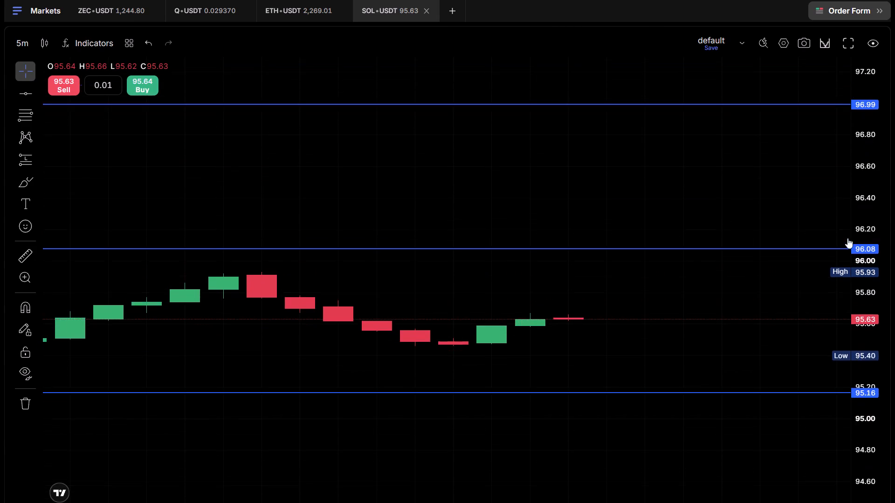
pyautogui.moveTo(847, 378); pyautogui.dragTo(813, 389)
pyautogui.moveTo(868, 407); pyautogui.dragTo(843, 16)
pyautogui.scroll(-2, 640, 352)
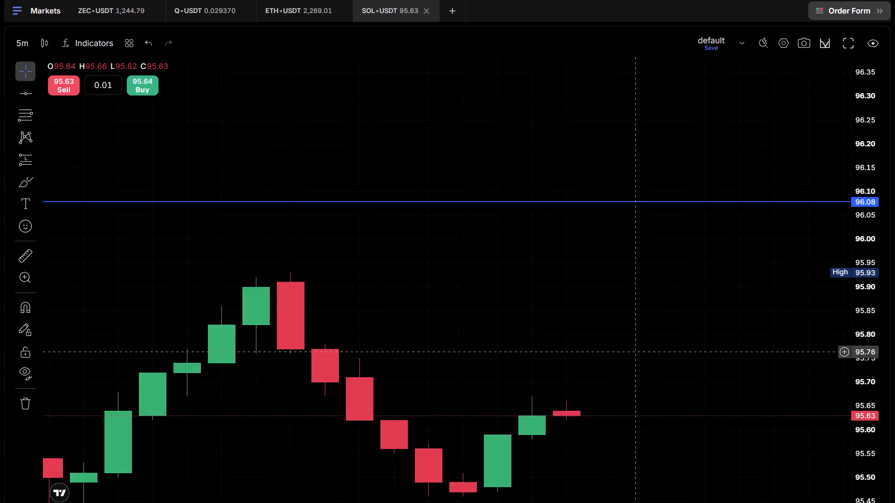
pyautogui.scroll(-8, 640, 352)
pyautogui.moveTo(735, 367); pyautogui.dragTo(655, 72)
pyautogui.moveTo(855, 143); pyautogui.dragTo(837, 374)
pyautogui.scroll(-4, 738, 388)
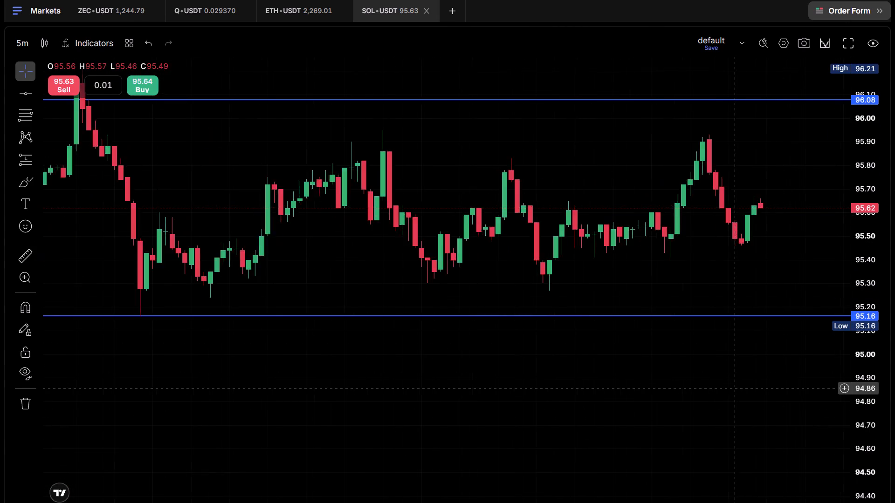
pyautogui.scroll(-13, 738, 388)
pyautogui.moveTo(741, 399); pyautogui.dragTo(606, 447)
pyautogui.moveTo(863, 197); pyautogui.dragTo(838, 398)
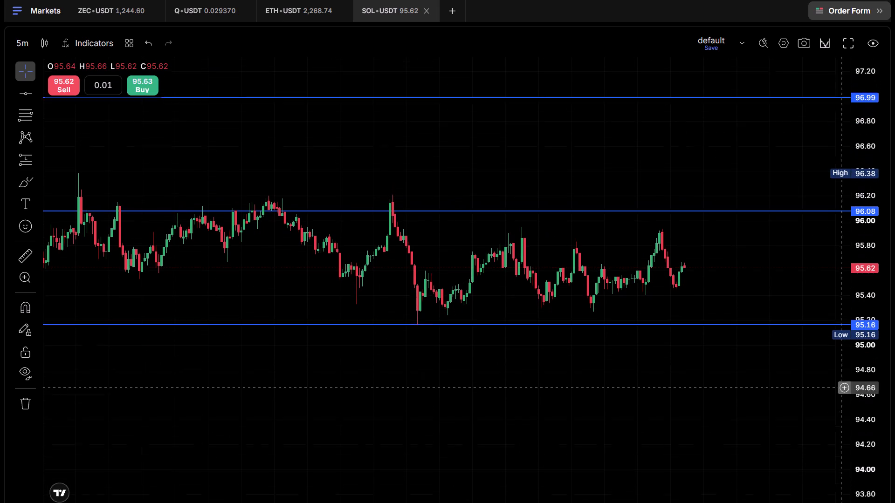
pyautogui.moveTo(838, 398); pyautogui.dragTo(827, 404)
pyautogui.scroll(-12, 701, 404)
pyautogui.moveTo(713, 394); pyautogui.dragTo(543, 409)
pyautogui.moveTo(556, 398); pyautogui.dragTo(427, 358)
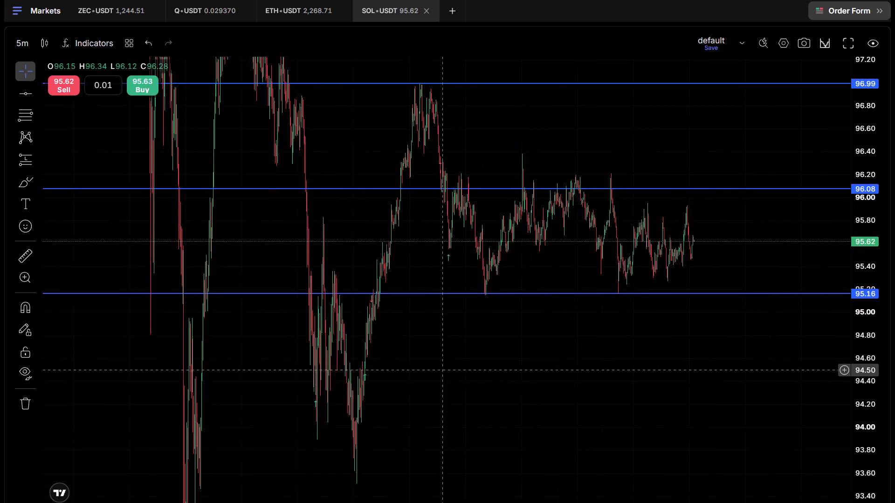
pyautogui.moveTo(427, 358); pyautogui.dragTo(420, 347)
pyautogui.moveTo(867, 180); pyautogui.dragTo(849, 415)
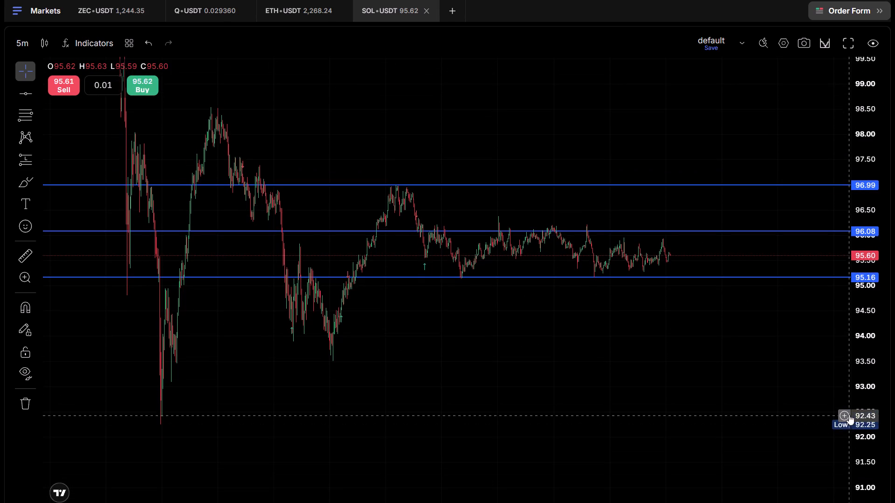
pyautogui.moveTo(849, 415); pyautogui.dragTo(849, 406)
pyautogui.moveTo(456, 374); pyautogui.dragTo(512, 441)
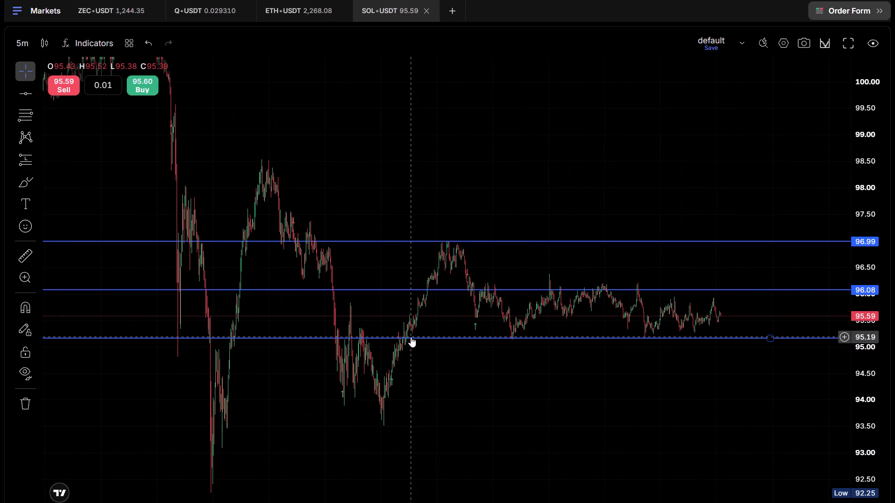
# Draw a rectangle zone from about 98.50 to 99.00 above the earlier swing high, extending beyond the latest candles.
pyautogui.click(20, 186)
pyautogui.click(97, 318)
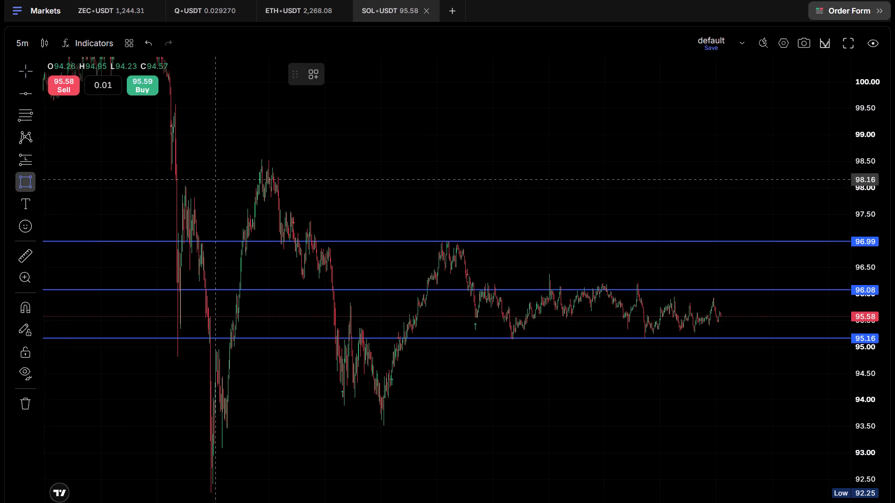
pyautogui.moveTo(259, 135); pyautogui.dragTo(778, 156)
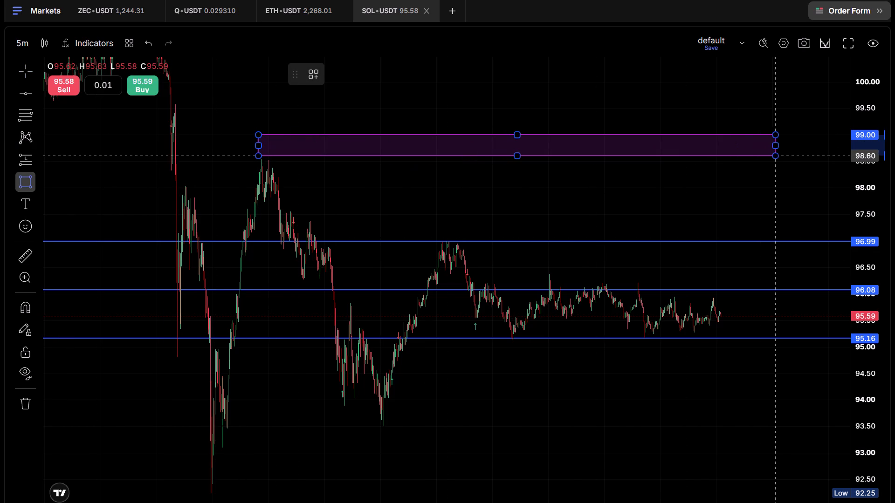
pyautogui.moveTo(778, 156); pyautogui.dragTo(784, 161)
pyautogui.click(784, 161)
# Draw a second rectangle zone from about 97.0 to 97.3 above the later swing high at the 96.99 line, extending beyond the latest candles.
pyautogui.moveTo(797, 221); pyautogui.dragTo(771, 221)
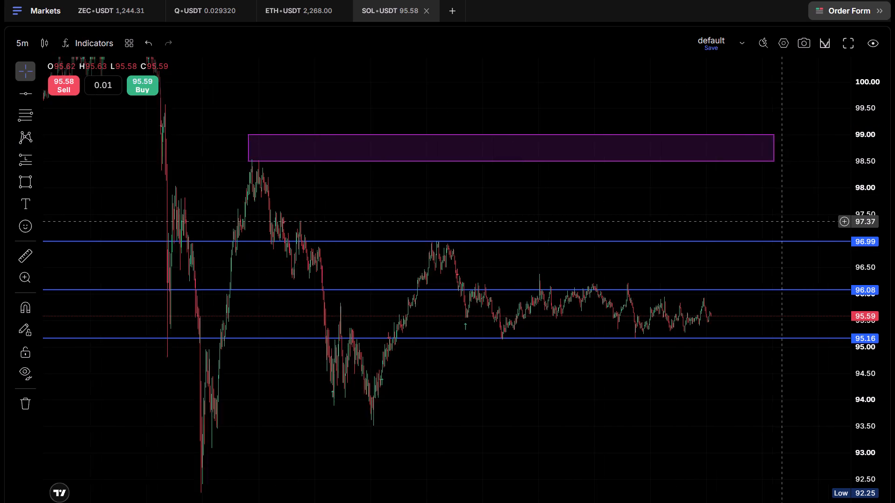
pyautogui.moveTo(771, 221); pyautogui.dragTo(728, 220)
pyautogui.click(20, 185)
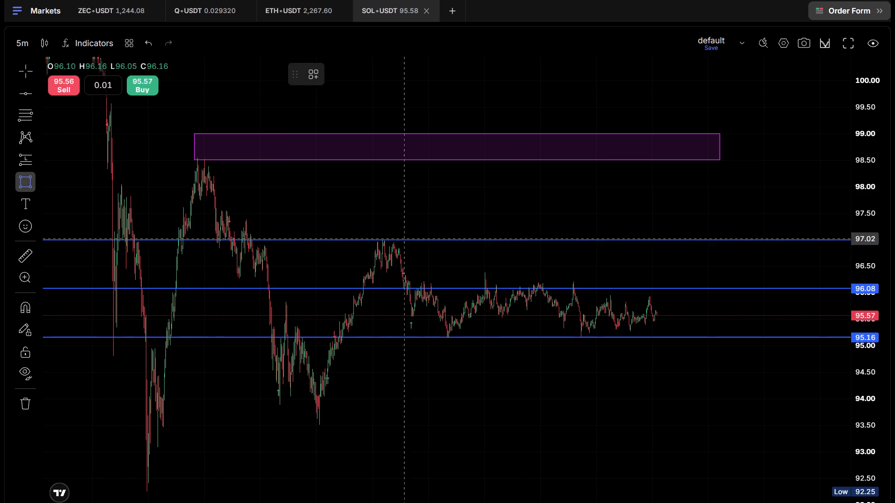
pyautogui.moveTo(380, 224); pyautogui.dragTo(756, 241)
pyautogui.click(756, 241)
# Draw a third rectangle zone from about 95.16 down to 94.91 beneath the lowest horizontal line, extending beyond the latest candles.
pyautogui.moveTo(621, 410); pyautogui.dragTo(599, 405)
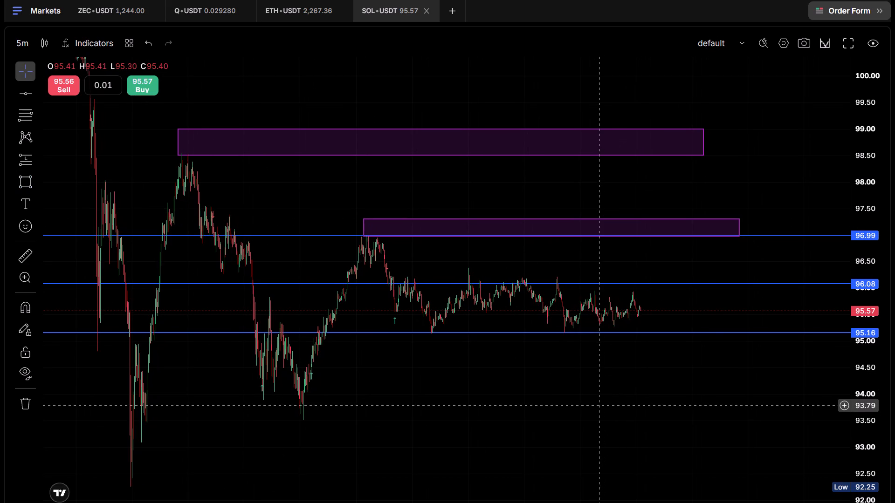
pyautogui.moveTo(599, 405); pyautogui.dragTo(599, 405)
pyautogui.click(28, 183)
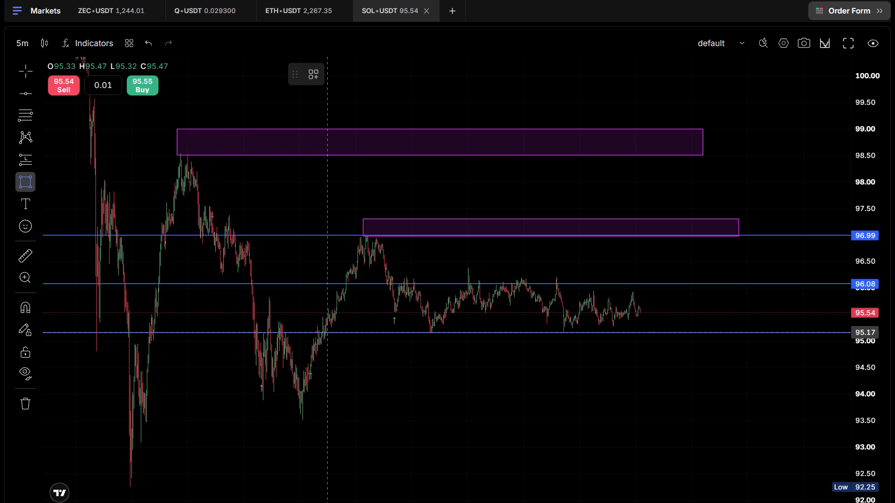
pyautogui.moveTo(331, 333); pyautogui.dragTo(708, 341)
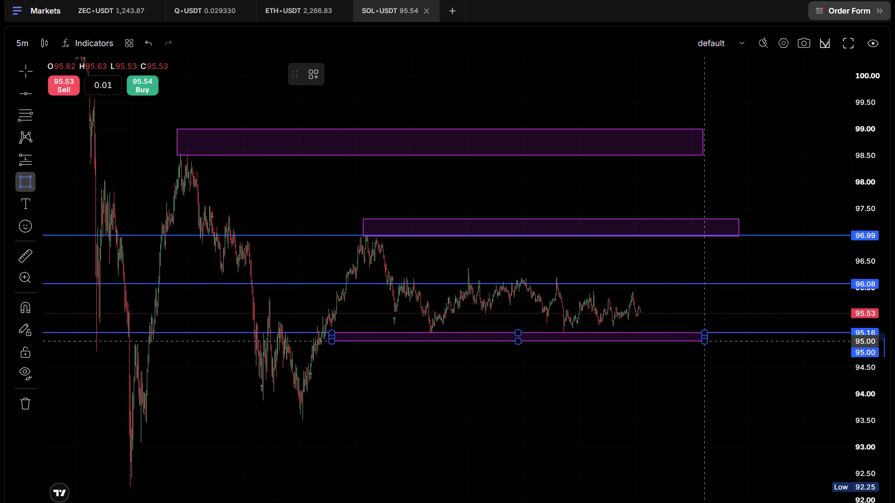
pyautogui.moveTo(708, 341); pyautogui.dragTo(763, 346)
pyautogui.click(763, 346)
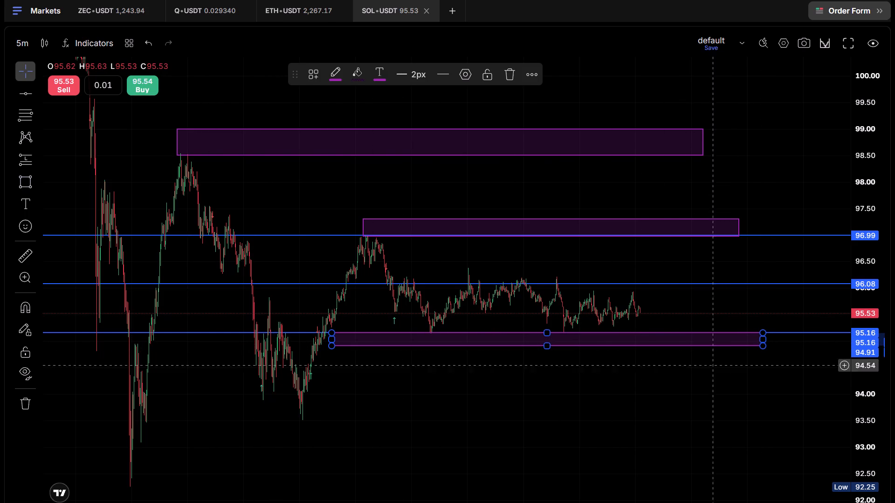
# Set the border colour of the rectangle zone below the 95.16 line to pink.
pyautogui.click(337, 86)
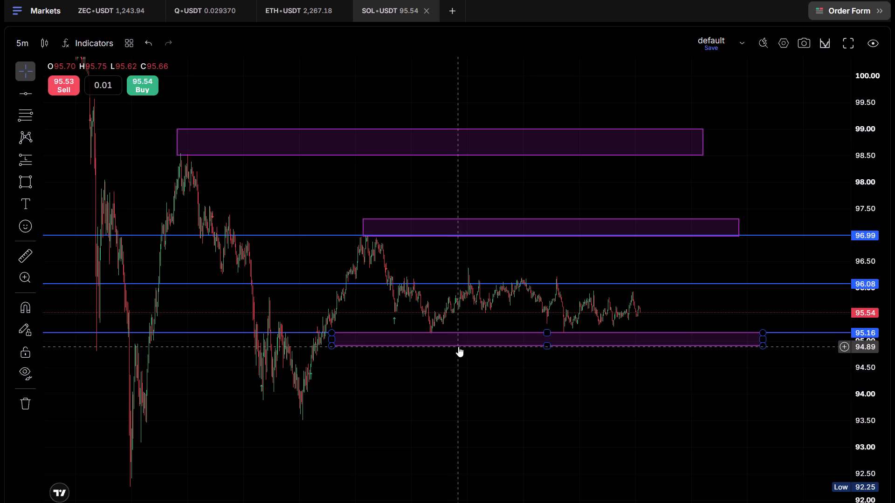
pyautogui.click(460, 345)
pyautogui.click(334, 72)
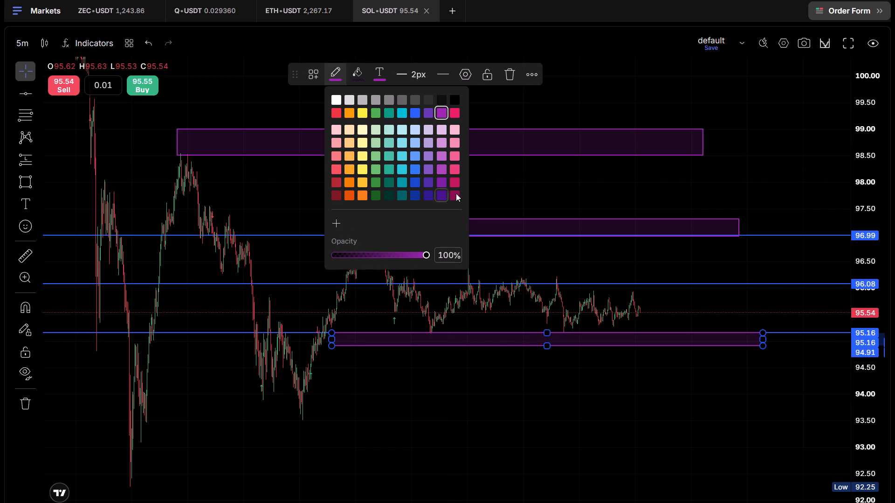
pyautogui.click(453, 114)
pyautogui.click(478, 378)
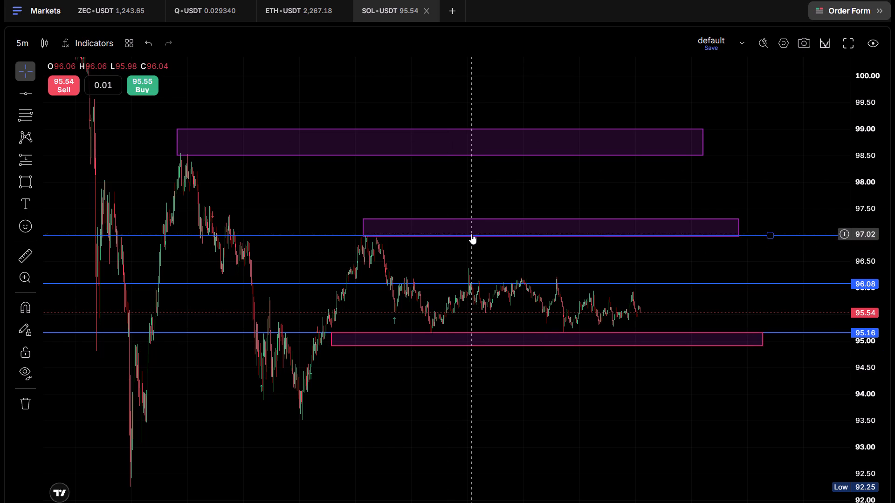
# Set the border colour of the two upper rectangle zones, above 96.99 and above 98.50, to white.
pyautogui.click(472, 235)
pyautogui.click(330, 75)
pyautogui.click(332, 95)
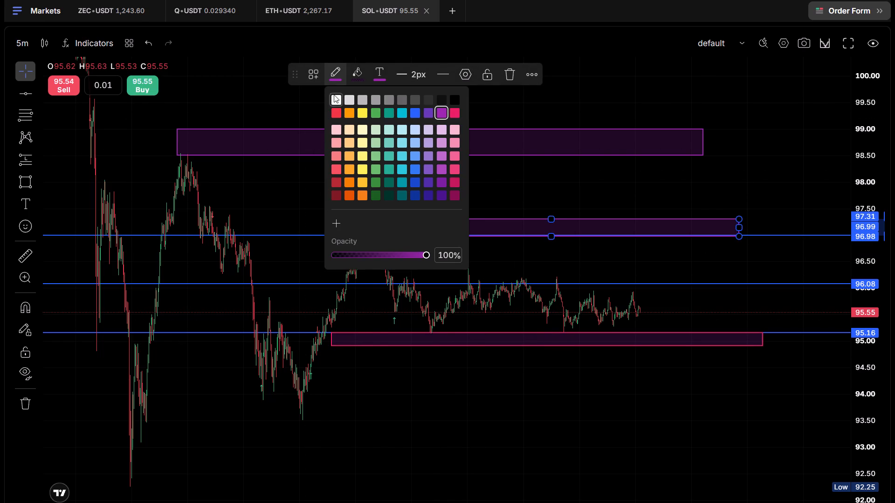
pyautogui.click(603, 121)
pyautogui.click(477, 156)
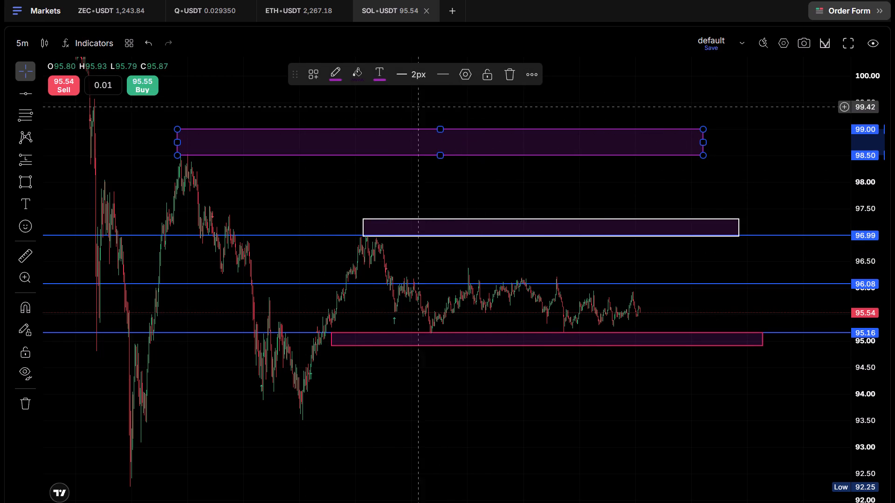
pyautogui.click(330, 74)
pyautogui.click(336, 100)
pyautogui.click(653, 95)
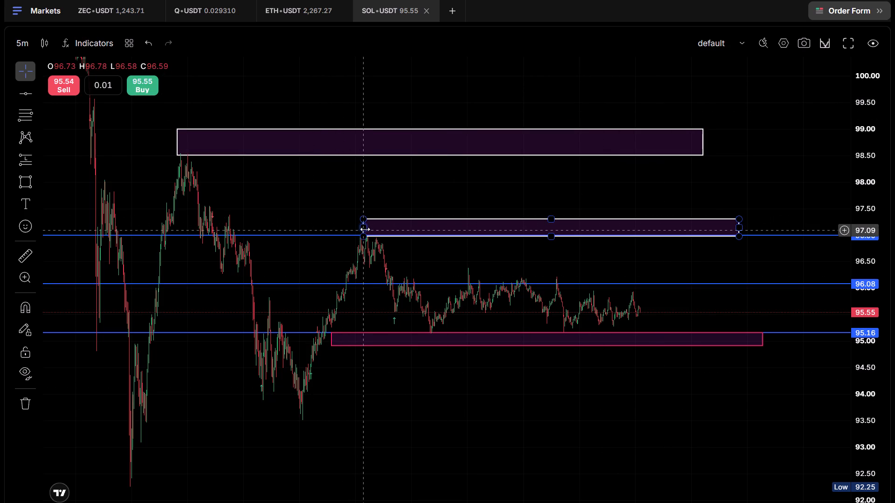
# Extend the start of the 97.0–97.3 zone back in time to just after the earlier swing high.
pyautogui.moveTo(365, 229); pyautogui.dragTo(195, 221)
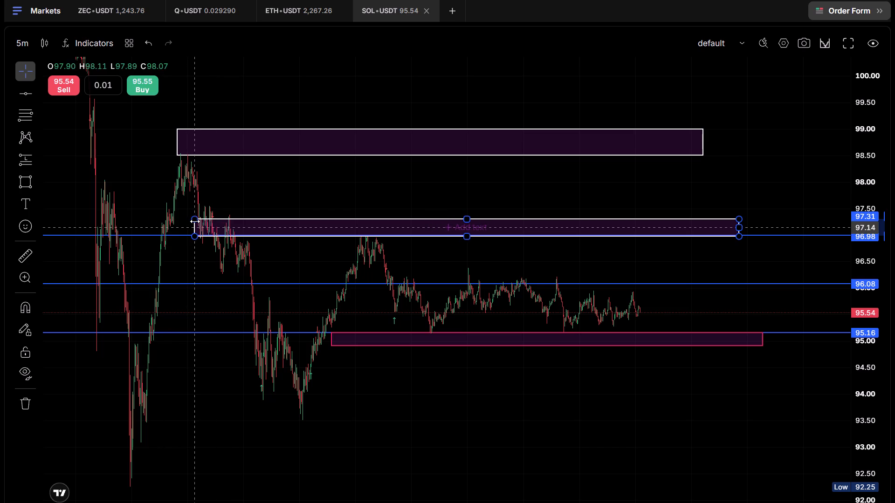
pyautogui.moveTo(195, 221); pyautogui.dragTo(188, 222)
pyautogui.click(673, 193)
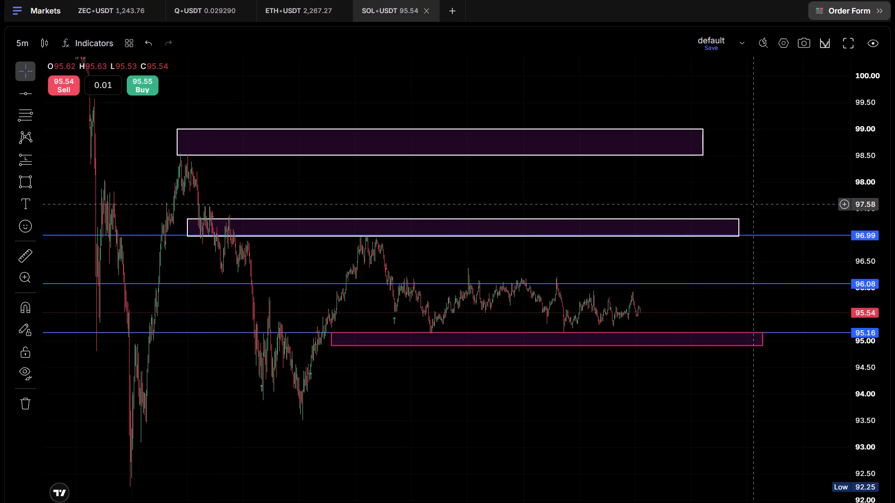
# Examine the 5-minute price swings between the upper and lower zones, going back to the earlier swing high.
pyautogui.moveTo(876, 355); pyautogui.dragTo(894, 176)
pyautogui.scroll(5, 633, 425)
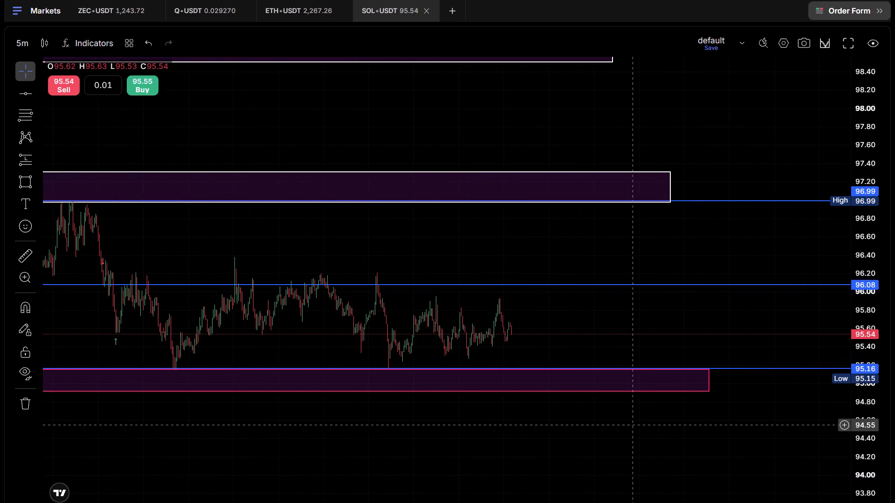
pyautogui.moveTo(408, 440); pyautogui.dragTo(655, 422)
pyautogui.moveTo(330, 432); pyautogui.dragTo(360, 432)
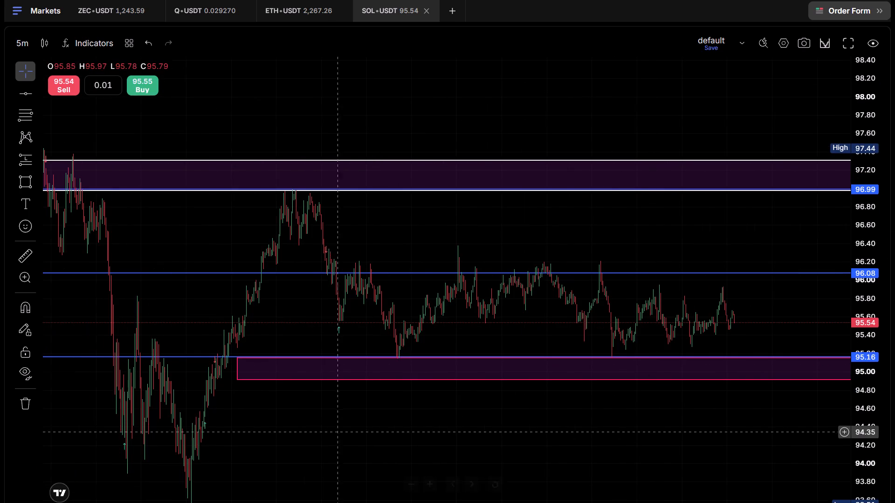
pyautogui.moveTo(360, 432); pyautogui.dragTo(520, 438)
pyautogui.moveTo(591, 392); pyautogui.dragTo(506, 390)
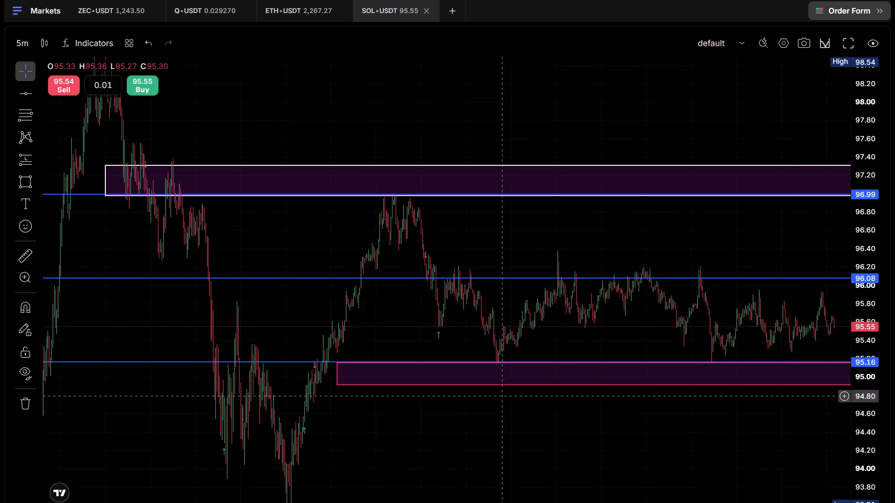
pyautogui.moveTo(506, 390); pyautogui.dragTo(511, 383)
pyautogui.moveTo(863, 205); pyautogui.dragTo(862, 271)
pyautogui.moveTo(634, 395); pyautogui.dragTo(617, 417)
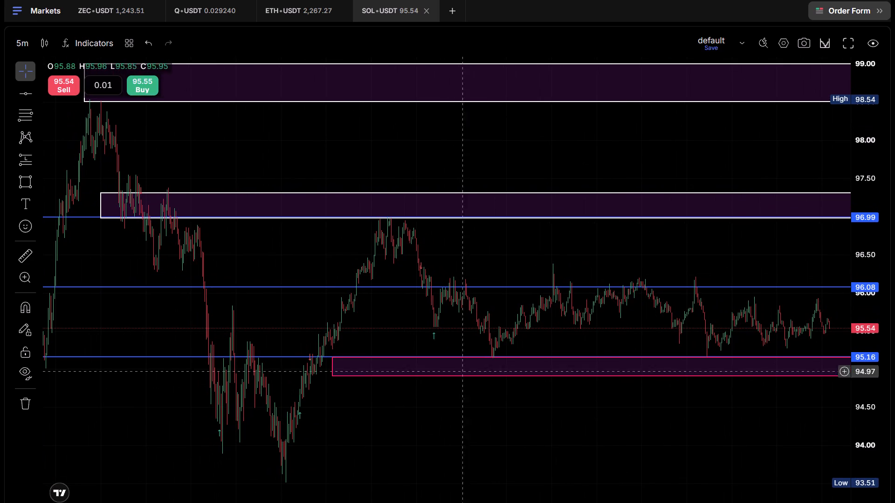
# Start a polyline at about 98.4 on the earlier swing high and trace the swing points down to the low near 93.7.
pyautogui.click(22, 186)
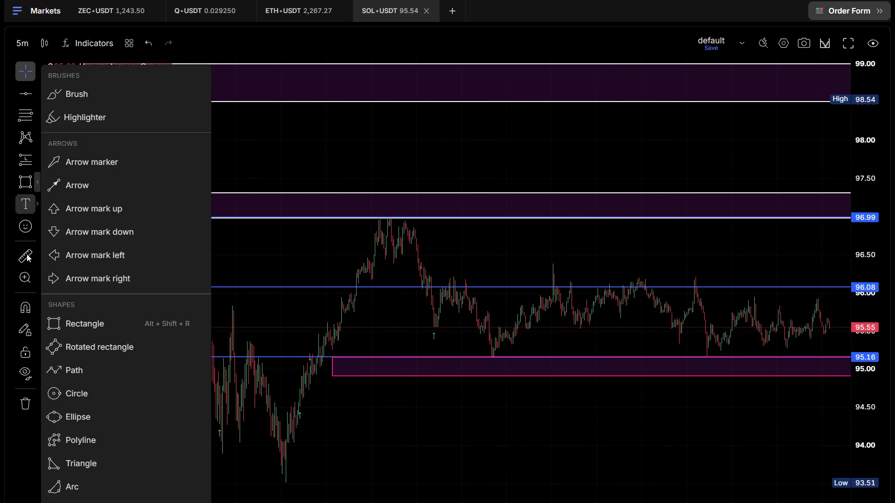
pyautogui.click(83, 445)
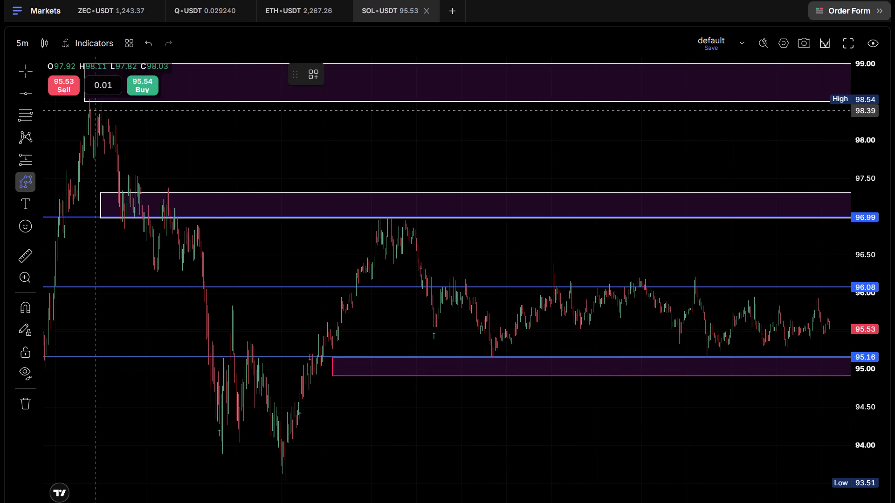
pyautogui.click(94, 107)
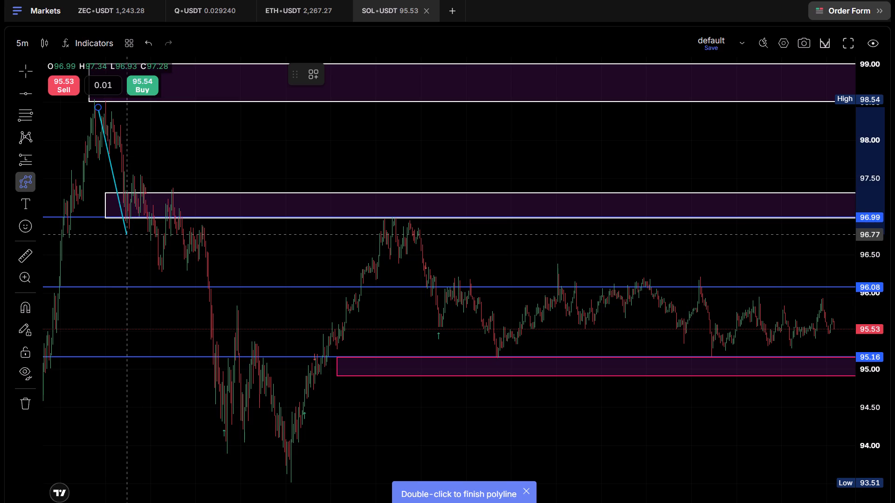
pyautogui.click(128, 230)
pyautogui.click(144, 176)
pyautogui.moveTo(163, 265); pyautogui.dragTo(163, 260)
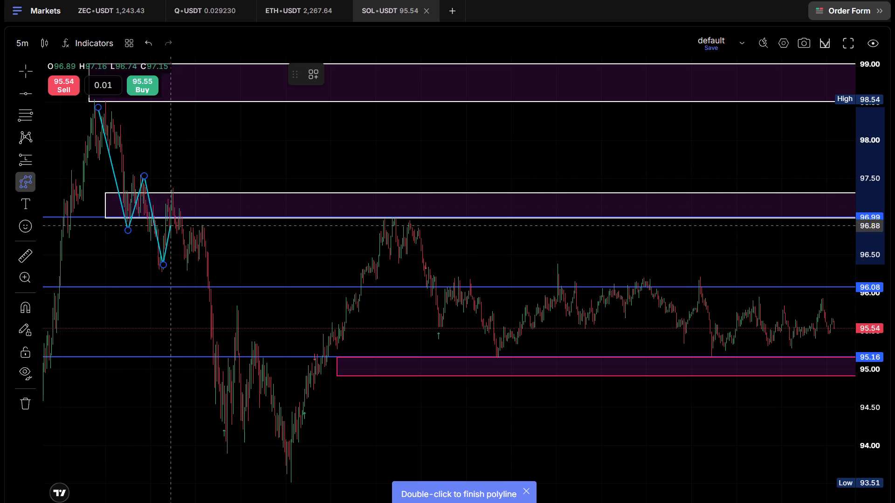
pyautogui.click(175, 192)
pyautogui.click(186, 265)
pyautogui.click(205, 228)
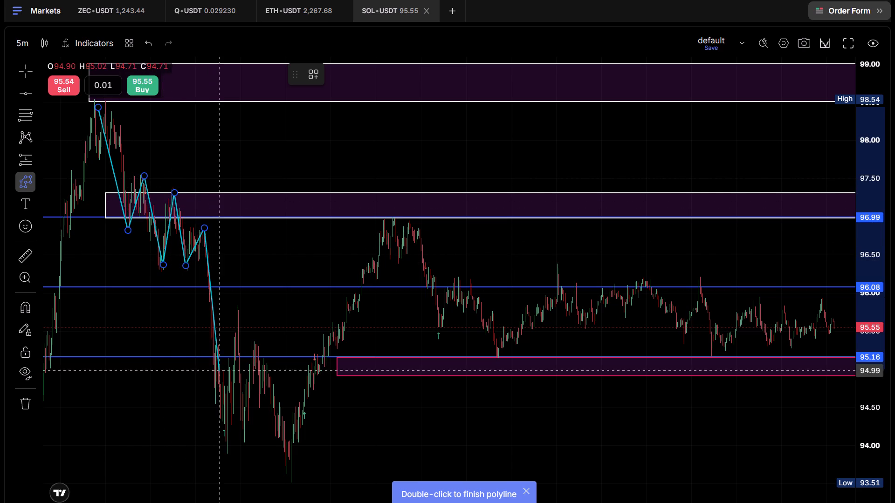
pyautogui.moveTo(227, 445); pyautogui.dragTo(232, 440)
pyautogui.click(236, 313)
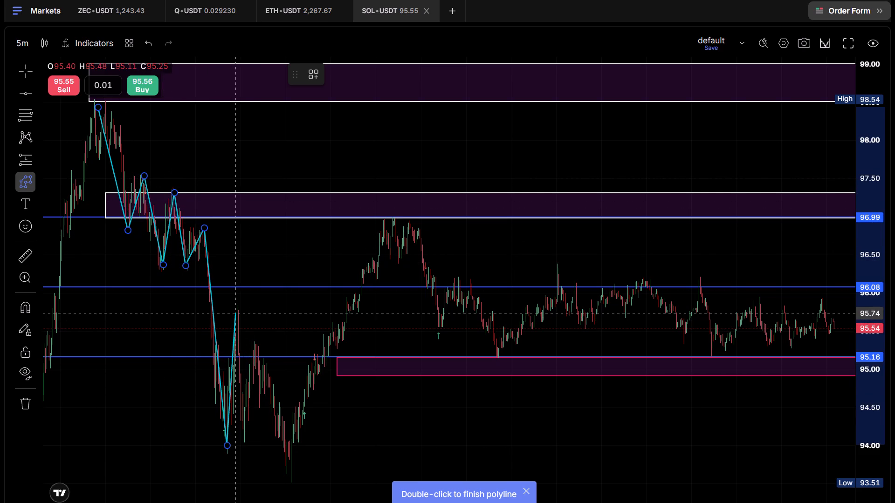
pyautogui.click(244, 430)
pyautogui.click(258, 348)
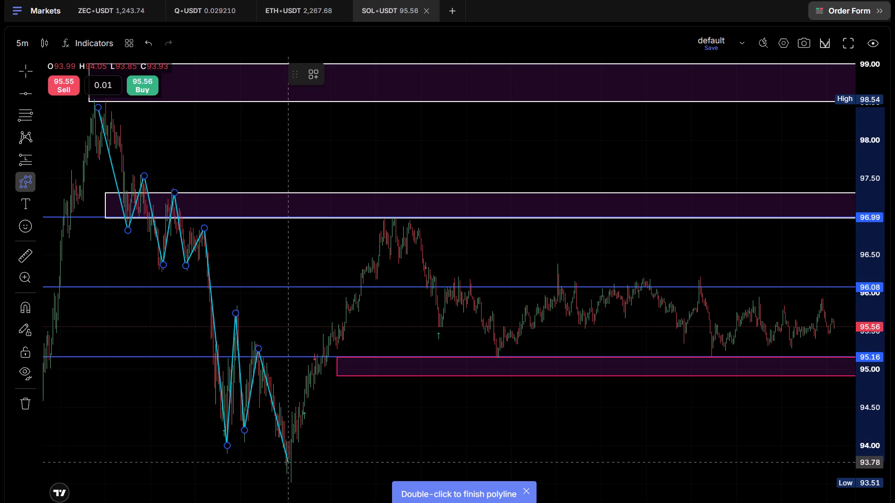
pyautogui.click(290, 469)
# Continue the polyline up to the double top near 96.9 and through the lower swings to about 95.2 at the lower zone.
pyautogui.click(392, 224)
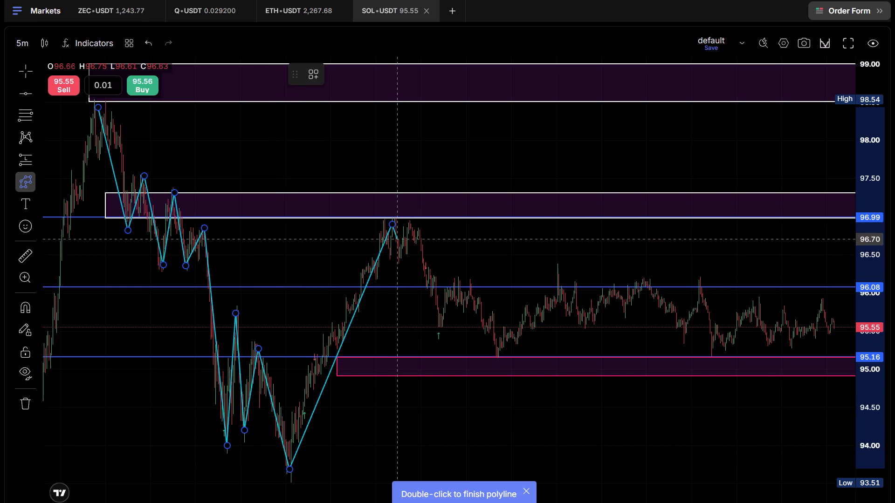
pyautogui.click(399, 259)
pyautogui.click(412, 224)
pyautogui.click(444, 332)
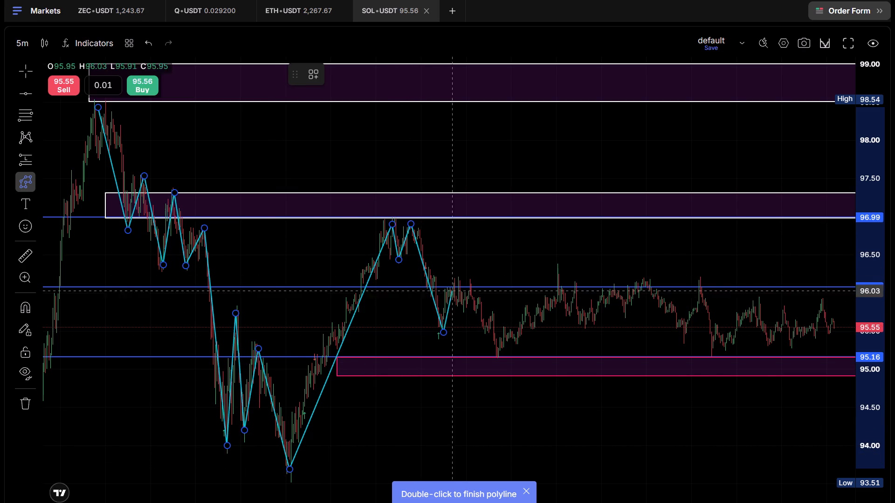
pyautogui.click(459, 279)
pyautogui.click(500, 354)
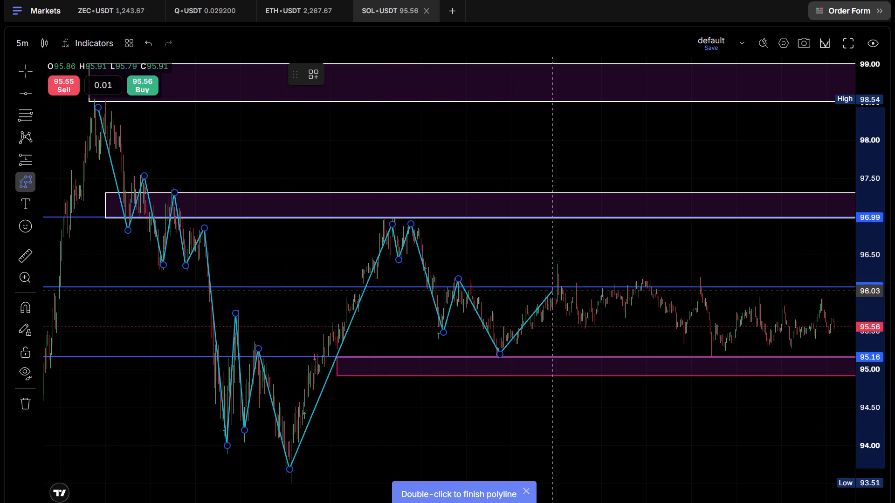
# Continue the polyline through the sideways swing highs and lows from about 96.3 to the latest swing high near 95.94.
pyautogui.click(560, 268)
pyautogui.click(591, 320)
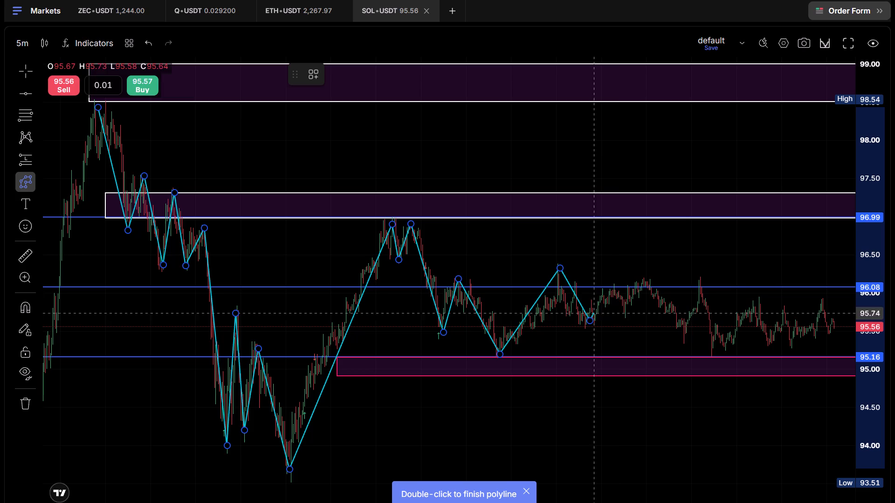
pyautogui.click(646, 277)
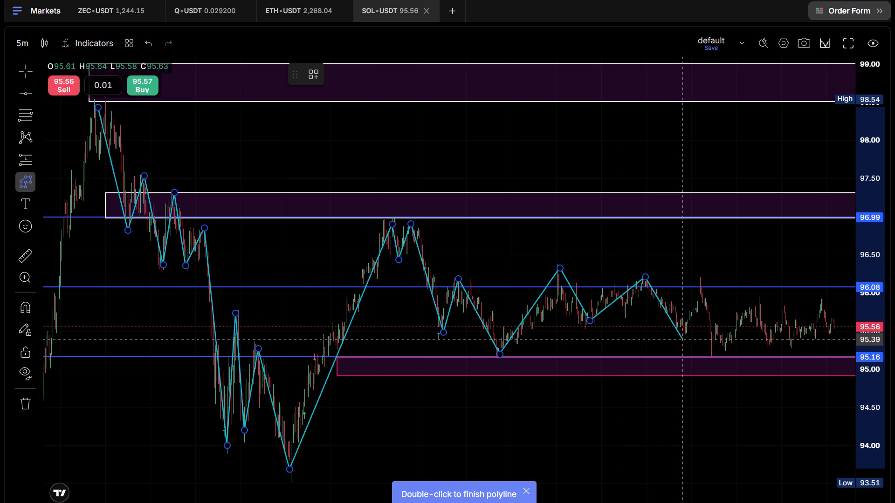
pyautogui.click(683, 340)
pyautogui.click(701, 279)
pyautogui.click(711, 351)
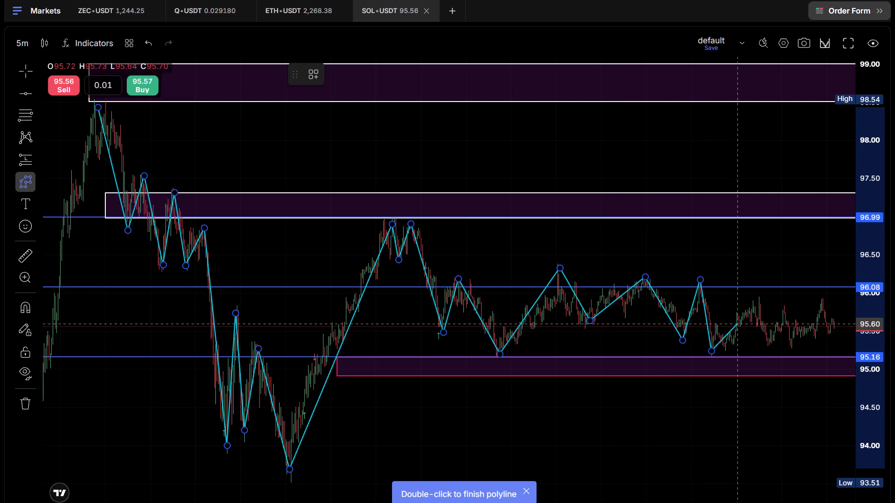
pyautogui.click(754, 289)
pyautogui.click(772, 342)
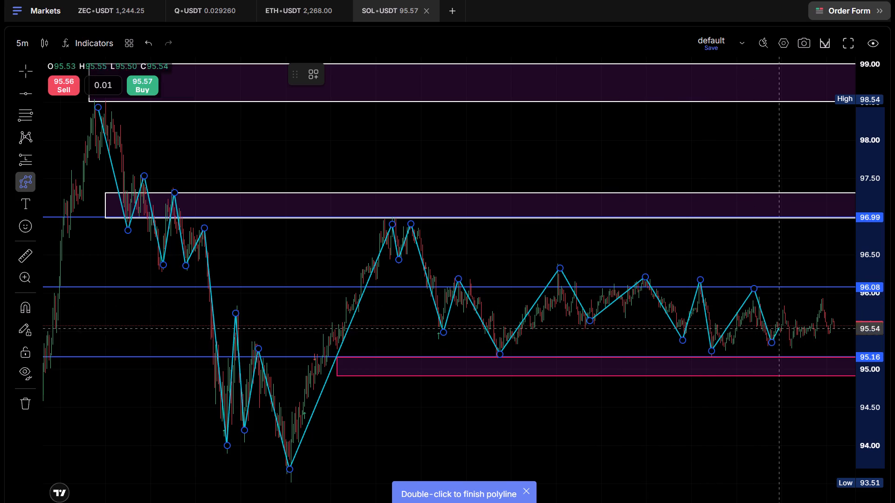
pyautogui.click(783, 308)
pyautogui.click(792, 349)
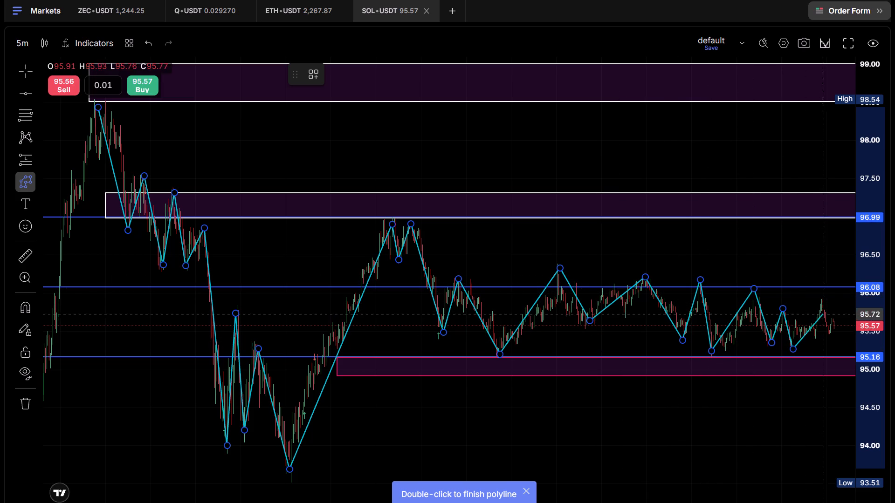
pyautogui.click(822, 297)
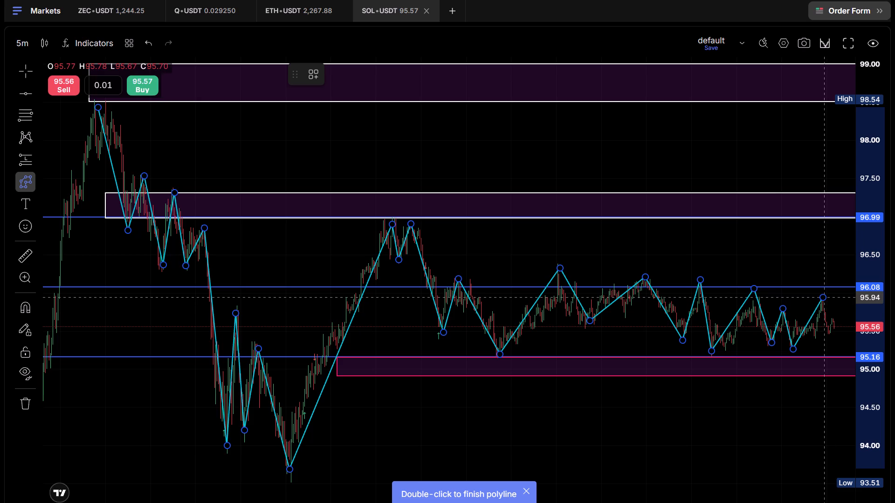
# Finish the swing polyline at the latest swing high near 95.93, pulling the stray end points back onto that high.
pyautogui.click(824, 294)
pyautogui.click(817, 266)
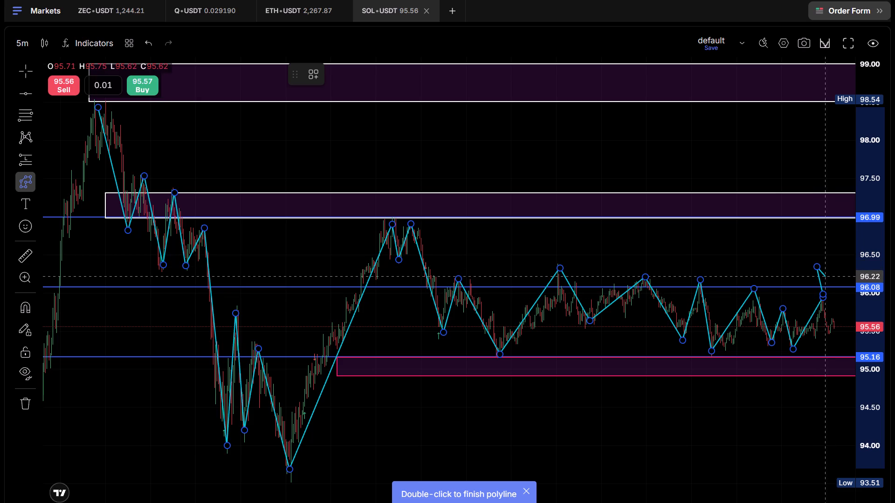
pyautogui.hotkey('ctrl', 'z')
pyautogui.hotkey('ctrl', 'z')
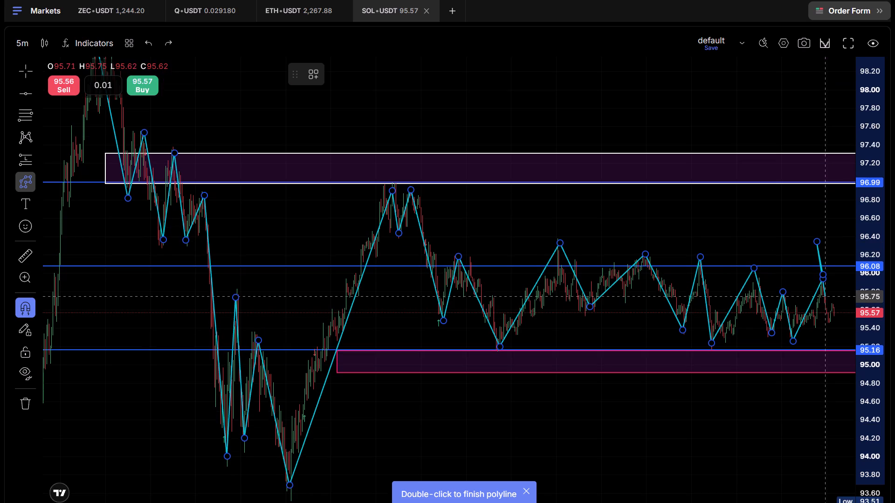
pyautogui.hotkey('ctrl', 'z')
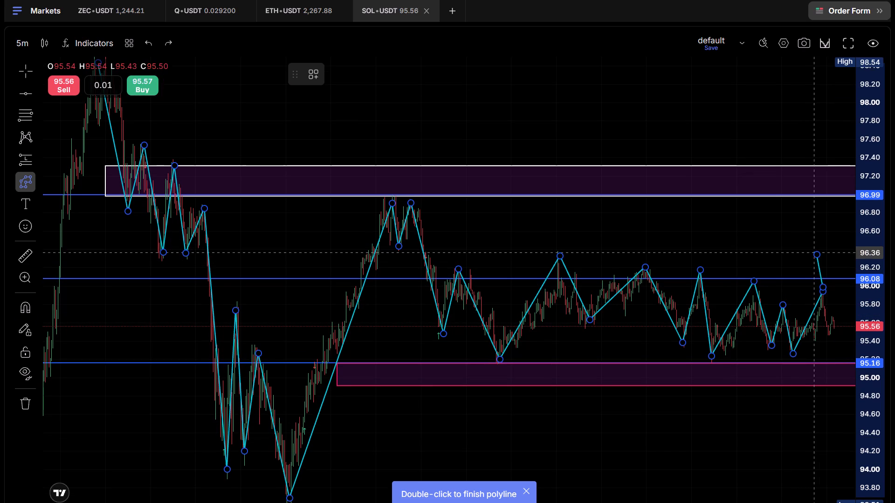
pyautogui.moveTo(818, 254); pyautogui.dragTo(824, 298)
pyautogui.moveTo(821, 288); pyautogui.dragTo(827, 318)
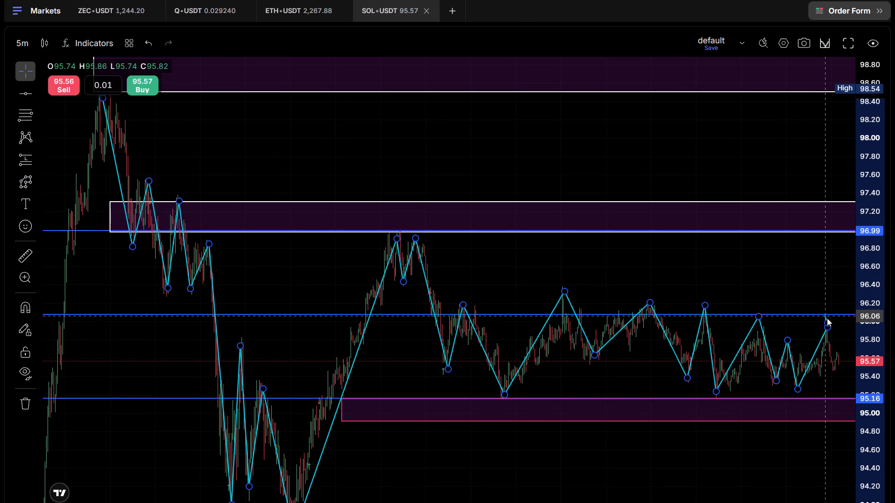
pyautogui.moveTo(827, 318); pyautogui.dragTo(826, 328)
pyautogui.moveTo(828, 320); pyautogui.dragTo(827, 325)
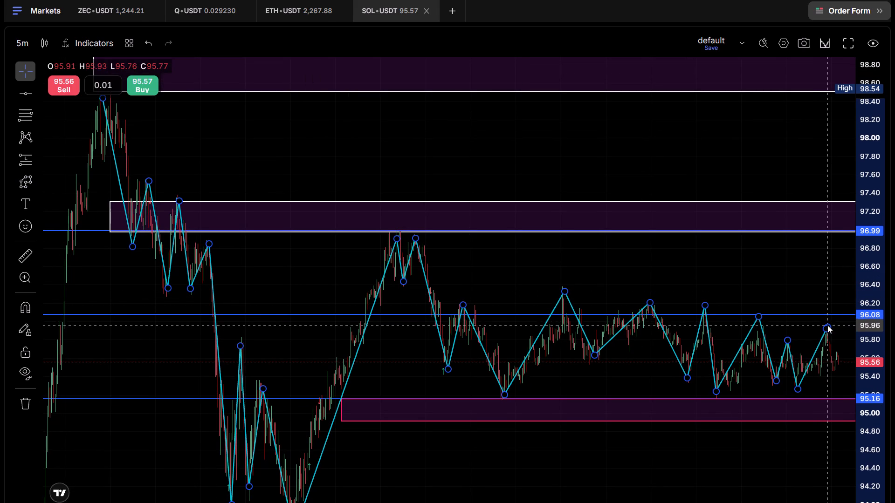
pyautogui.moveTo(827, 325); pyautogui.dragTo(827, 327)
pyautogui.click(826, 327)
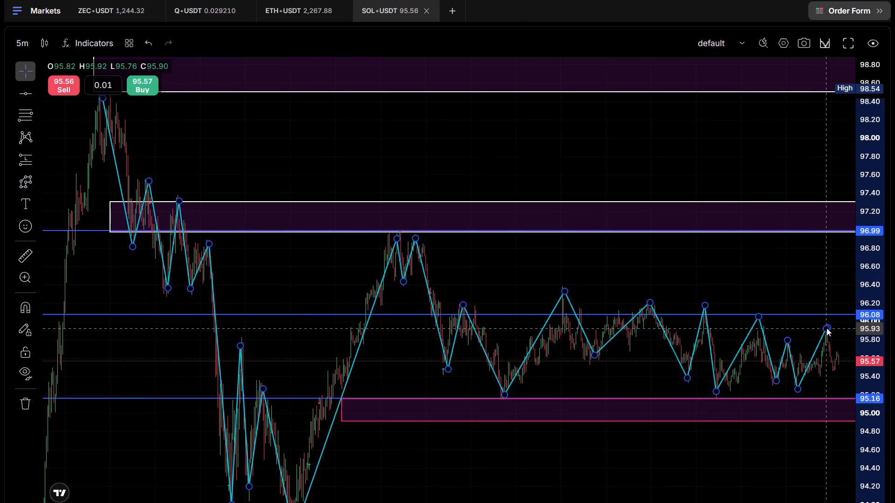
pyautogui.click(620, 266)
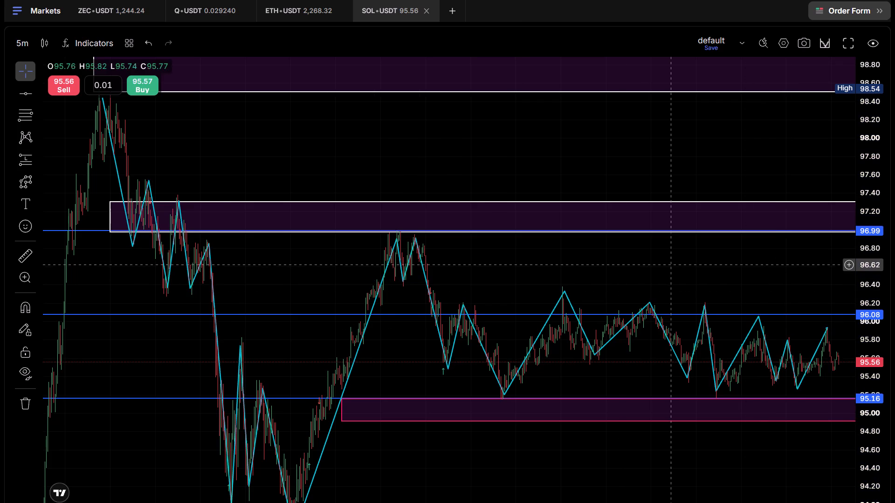
# Examine the whole traced SOL/USDT swing structure, from the 98.54 high down to the 93.51 low, against the rectangle zones.
pyautogui.scroll(-1, 666, 257)
pyautogui.moveTo(892, 143); pyautogui.dragTo(877, 188)
pyautogui.moveTo(874, 160); pyautogui.dragTo(869, 240)
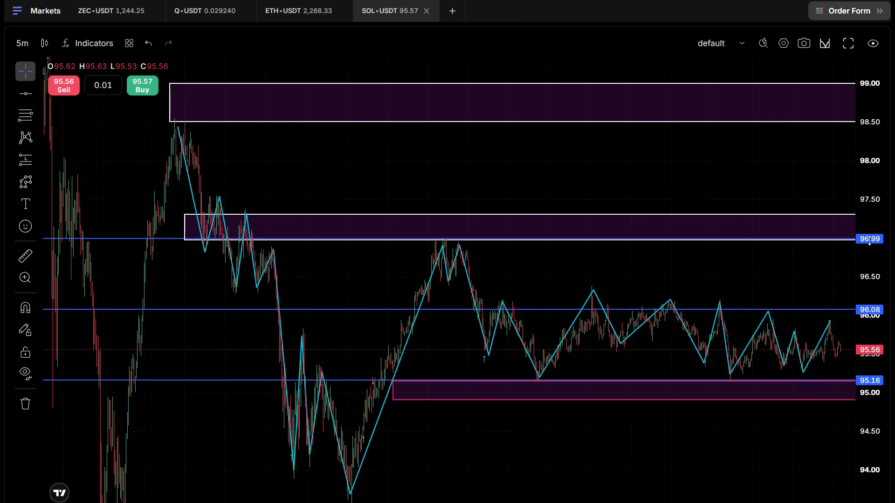
pyautogui.moveTo(869, 240); pyautogui.dragTo(847, 339)
pyautogui.moveTo(565, 439); pyautogui.dragTo(462, 428)
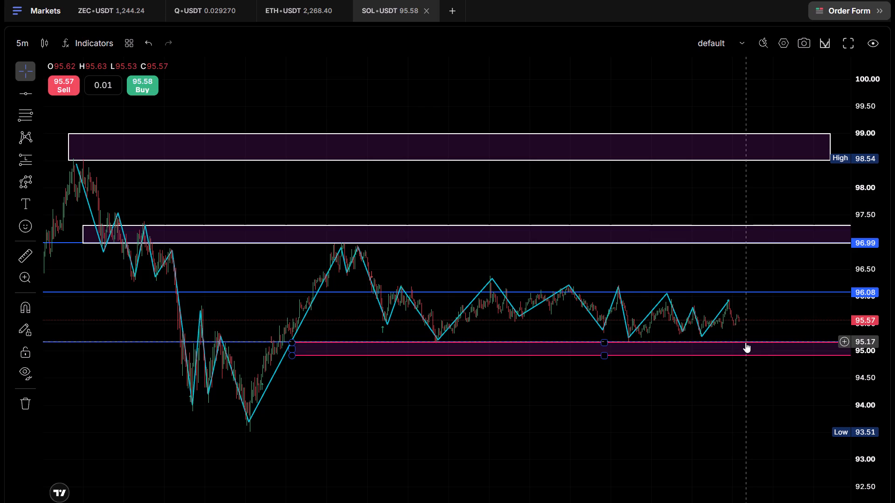
pyautogui.scroll(8, 702, 401)
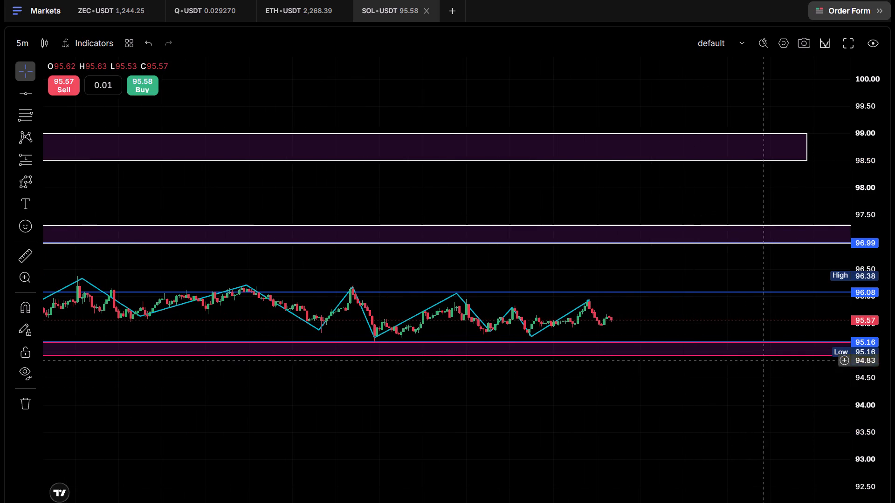
pyautogui.moveTo(867, 313); pyautogui.dragTo(874, 5)
pyautogui.scroll(-12, 668, 449)
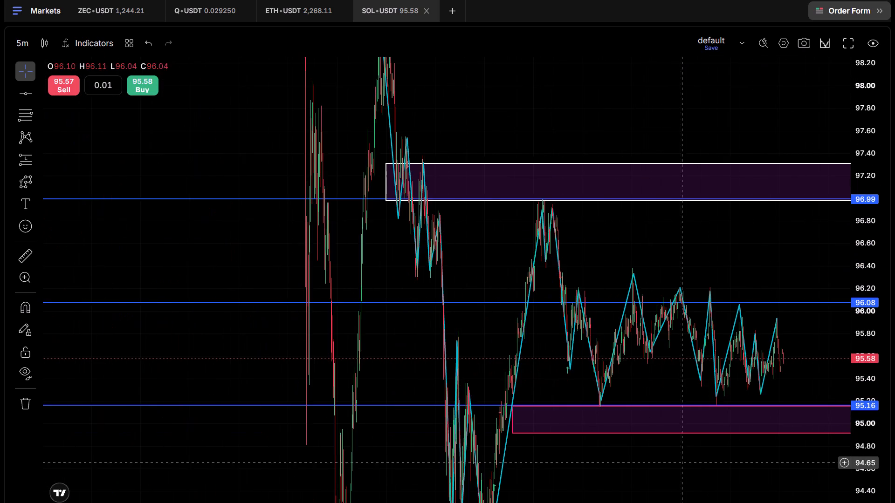
pyautogui.moveTo(709, 483); pyautogui.dragTo(525, 428)
pyautogui.scroll(-5, 546, 421)
pyautogui.moveTo(862, 142); pyautogui.dragTo(851, 222)
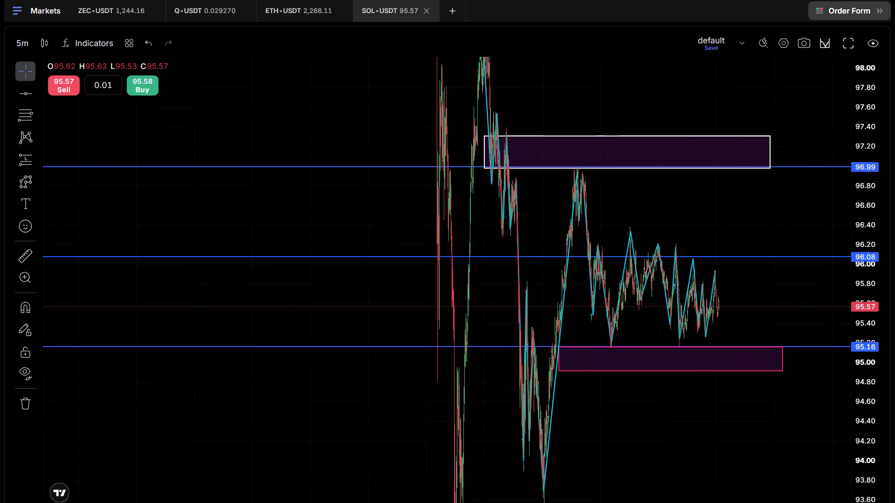
pyautogui.moveTo(851, 222); pyautogui.dragTo(811, 360)
pyautogui.scroll(11, 604, 419)
pyautogui.moveTo(379, 429); pyautogui.dragTo(616, 442)
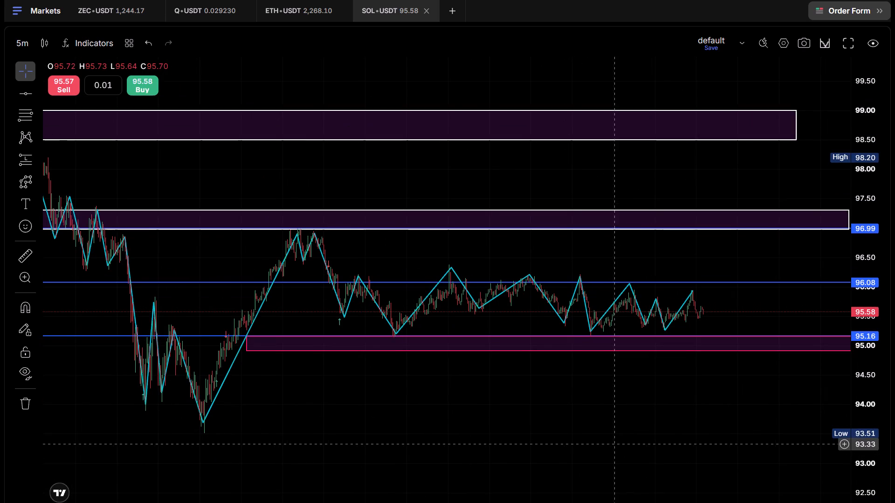
# Examine the recent 5-minute sideways swings between the 96.08 and 95.16 levels, comparing them with the preceding double top.
pyautogui.scroll(7, 626, 392)
pyautogui.moveTo(469, 412); pyautogui.dragTo(565, 417)
pyautogui.moveTo(508, 416); pyautogui.dragTo(564, 421)
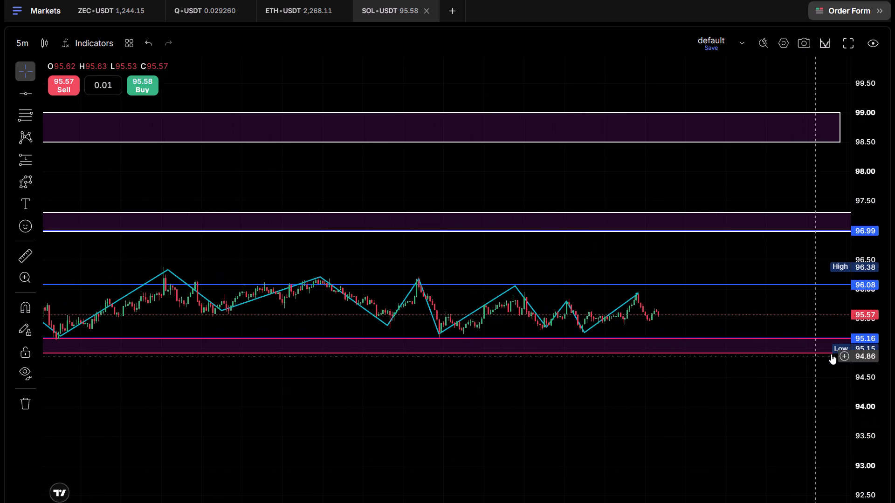
pyautogui.moveTo(871, 357); pyautogui.dragTo(881, 4)
pyautogui.scroll(5, 710, 364)
pyautogui.moveTo(539, 242); pyautogui.dragTo(682, 223)
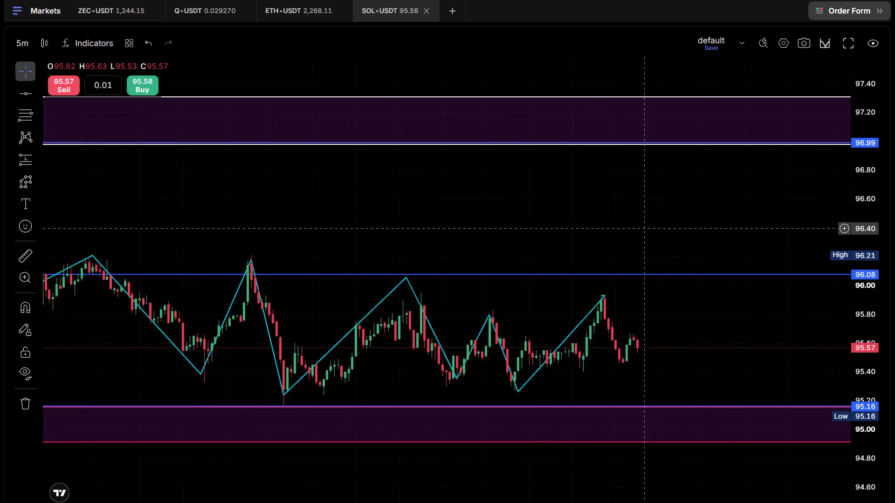
pyautogui.moveTo(682, 223); pyautogui.dragTo(699, 219)
pyautogui.scroll(2, 721, 344)
pyautogui.scroll(-5, 721, 344)
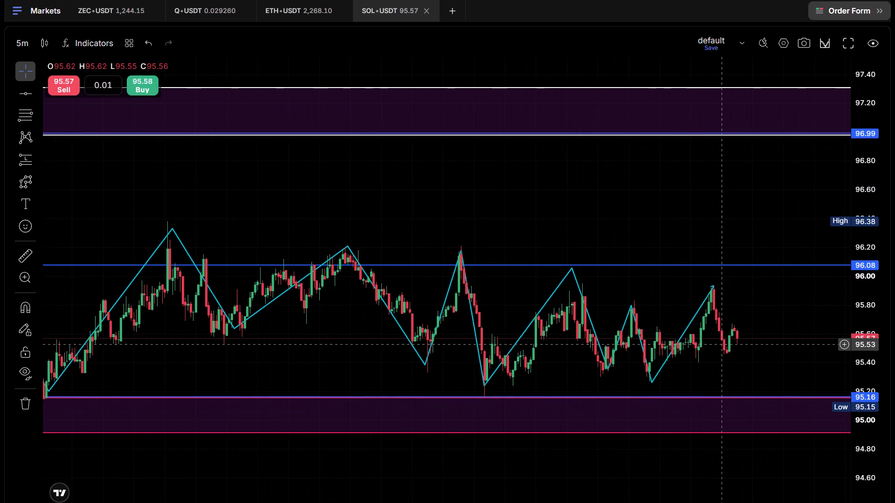
pyautogui.moveTo(761, 315); pyautogui.dragTo(709, 319)
pyautogui.scroll(-1, 707, 318)
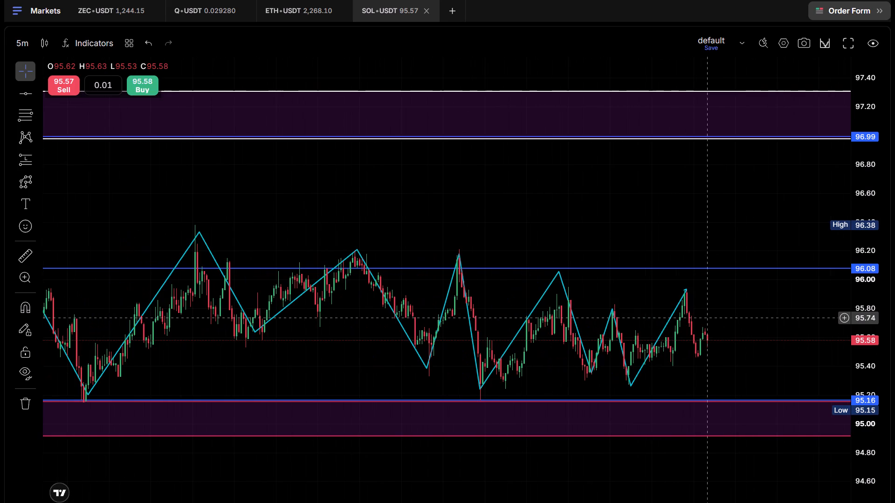
pyautogui.moveTo(740, 310); pyautogui.dragTo(716, 317)
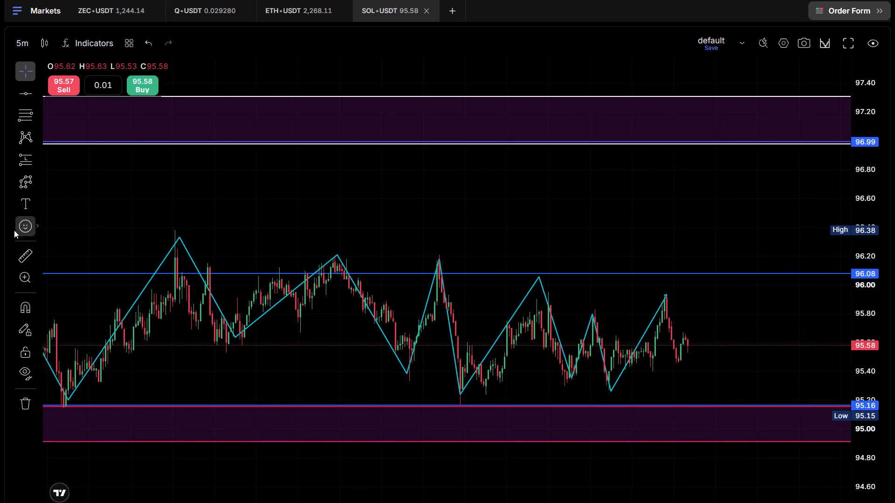
pyautogui.scroll(-5, 617, 291)
pyautogui.moveTo(864, 163); pyautogui.dragTo(864, 258)
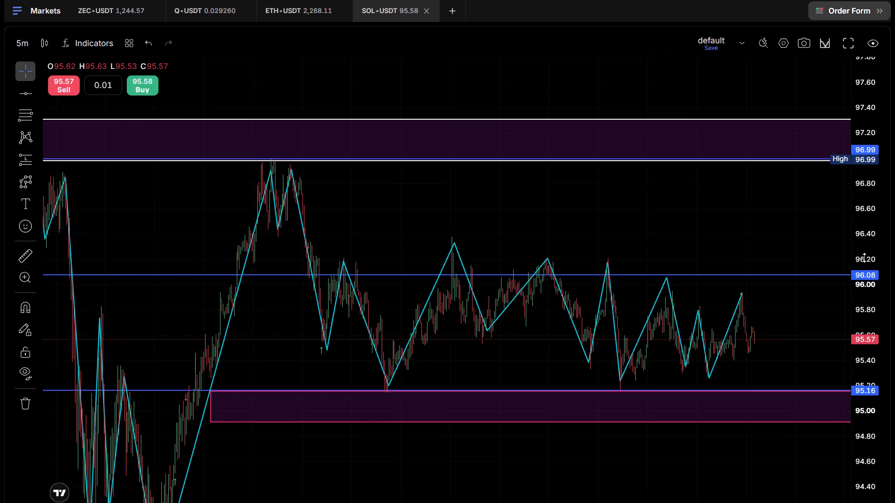
pyautogui.moveTo(864, 258); pyautogui.dragTo(865, 352)
pyautogui.moveTo(864, 297); pyautogui.dragTo(864, 297)
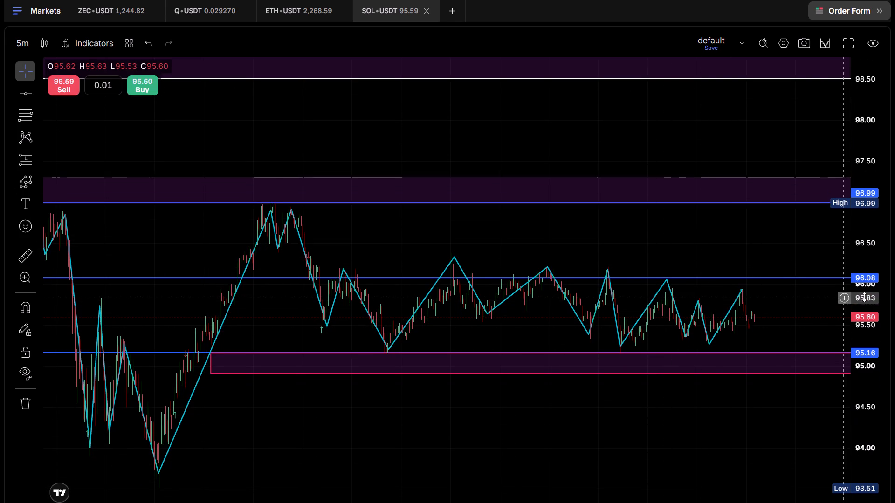
# Draw a rectangle zone from about 96.51 to 96.33 at the 96.38 swing high, extending it past the latest candles.
pyautogui.moveTo(864, 297); pyautogui.dragTo(860, 73)
pyautogui.scroll(7, 709, 325)
pyautogui.moveTo(476, 238); pyautogui.dragTo(651, 262)
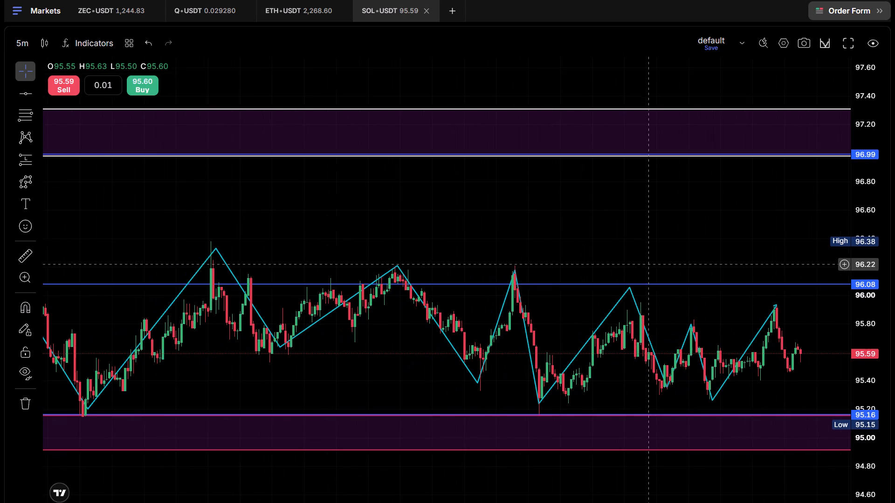
pyautogui.moveTo(651, 262); pyautogui.dragTo(650, 261)
pyautogui.click(25, 184)
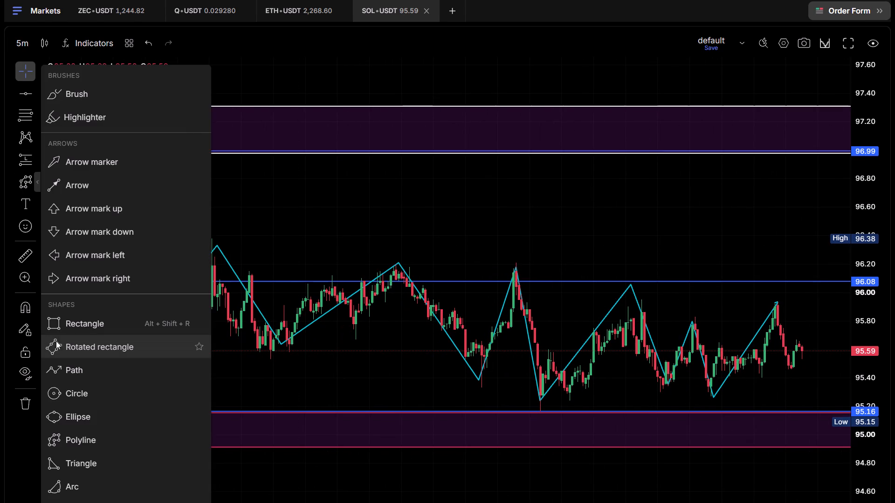
pyautogui.click(68, 326)
pyautogui.moveTo(209, 220); pyautogui.dragTo(393, 247)
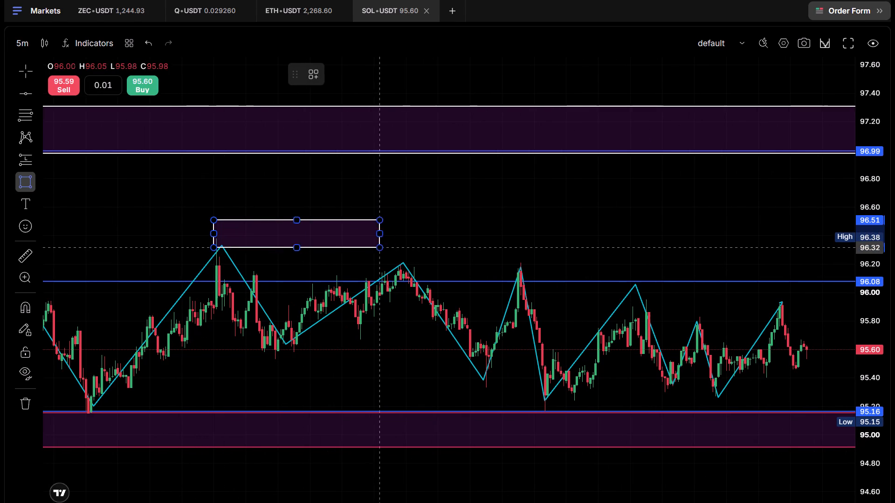
pyautogui.moveTo(393, 247); pyautogui.dragTo(833, 245)
pyautogui.click(833, 245)
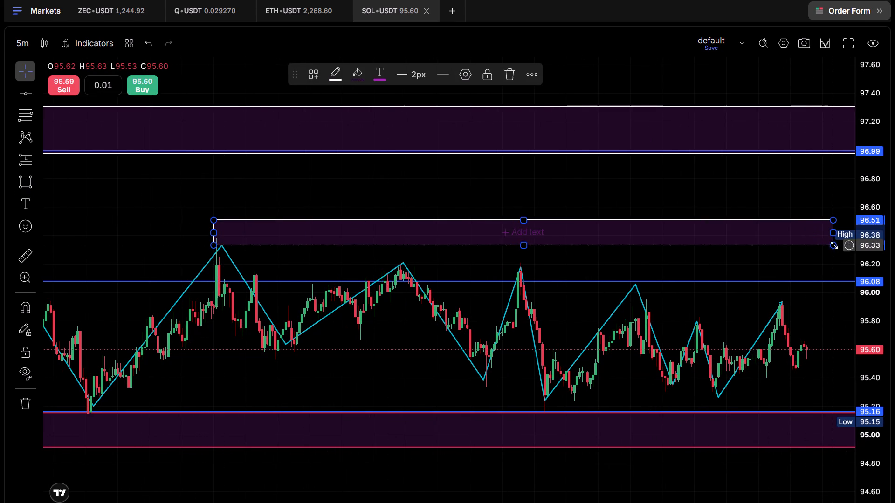
pyautogui.moveTo(746, 282); pyautogui.dragTo(677, 282)
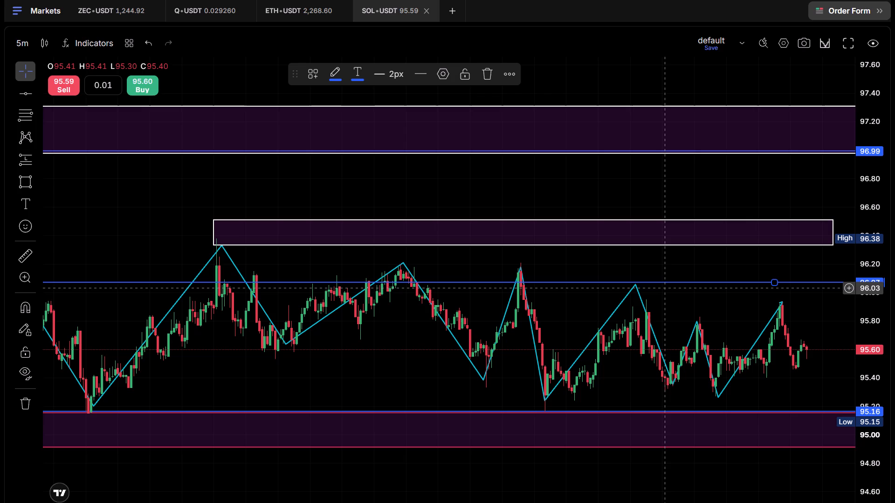
pyautogui.hotkey('ctrl', 'z')
pyautogui.click(761, 180)
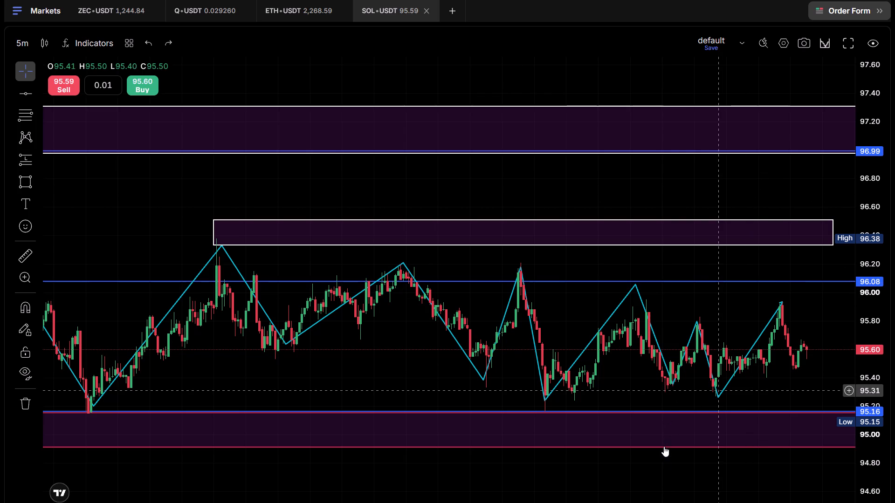
# Delete the swing-structure polyline from the SOL/USDT chart.
pyautogui.moveTo(776, 467); pyautogui.dragTo(644, 478)
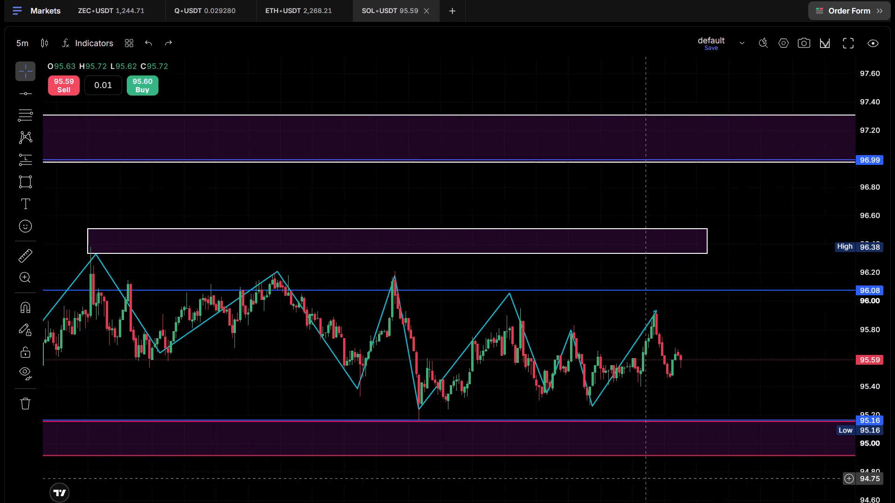
pyautogui.moveTo(644, 478); pyautogui.dragTo(640, 478)
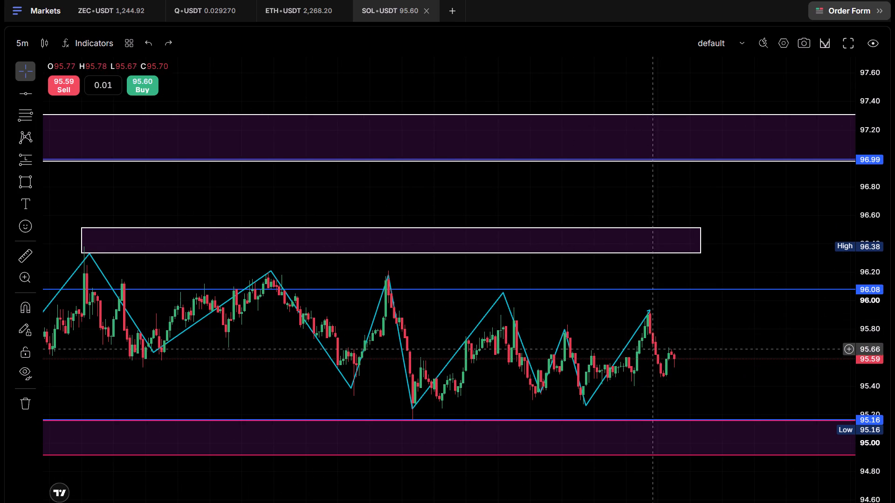
pyautogui.click(494, 305)
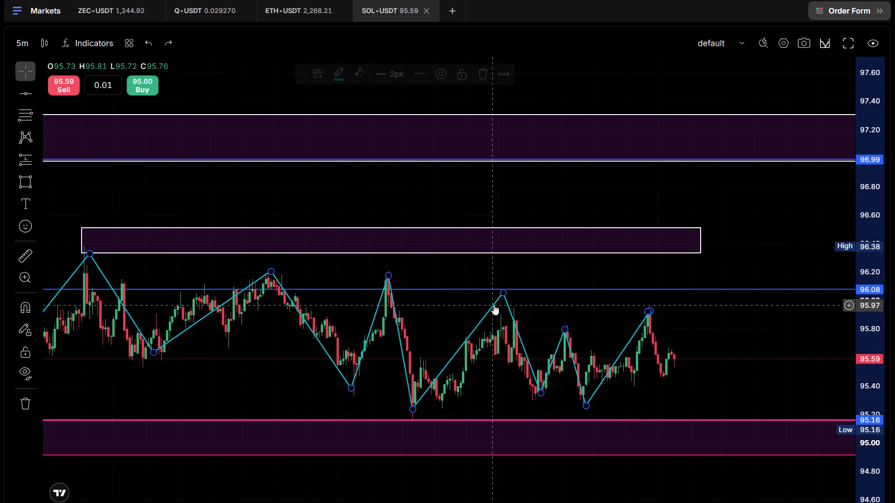
pyautogui.click(488, 77)
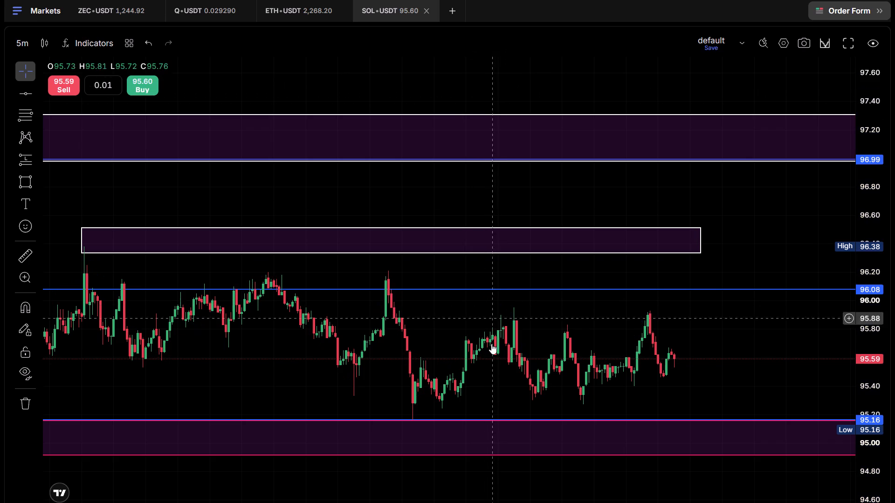
# Draw a descending trend line from the swing high at about 96.20 along the lower highs, extending it past the latest candles to about 95.3.
pyautogui.click(20, 100)
pyautogui.click(76, 104)
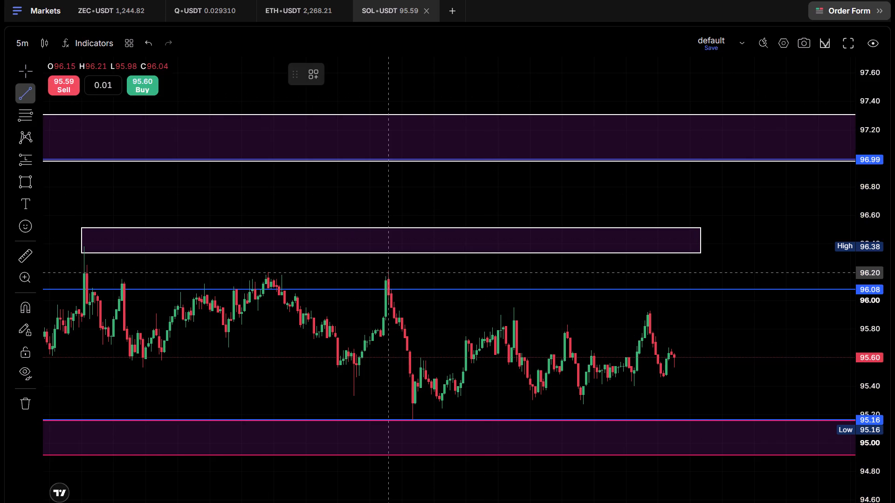
pyautogui.click(388, 272)
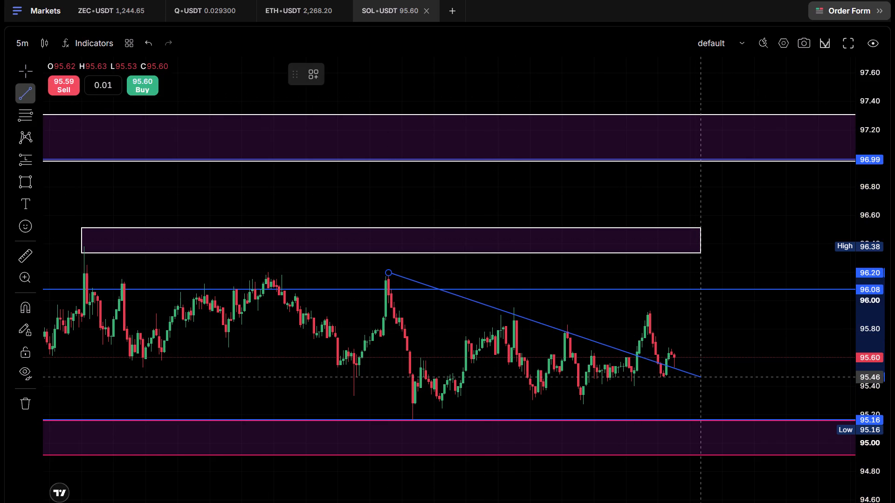
pyautogui.click(755, 377)
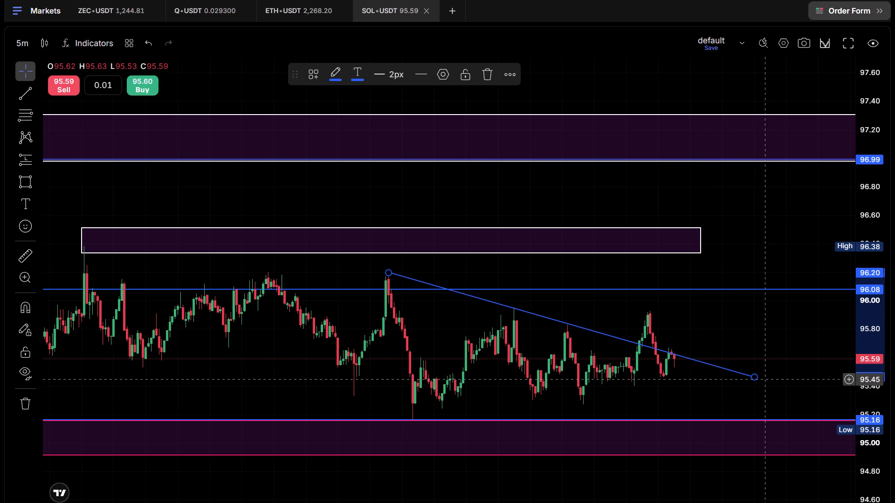
pyautogui.moveTo(757, 380); pyautogui.dragTo(825, 397)
pyautogui.click(825, 397)
pyautogui.moveTo(682, 404); pyautogui.dragTo(657, 389)
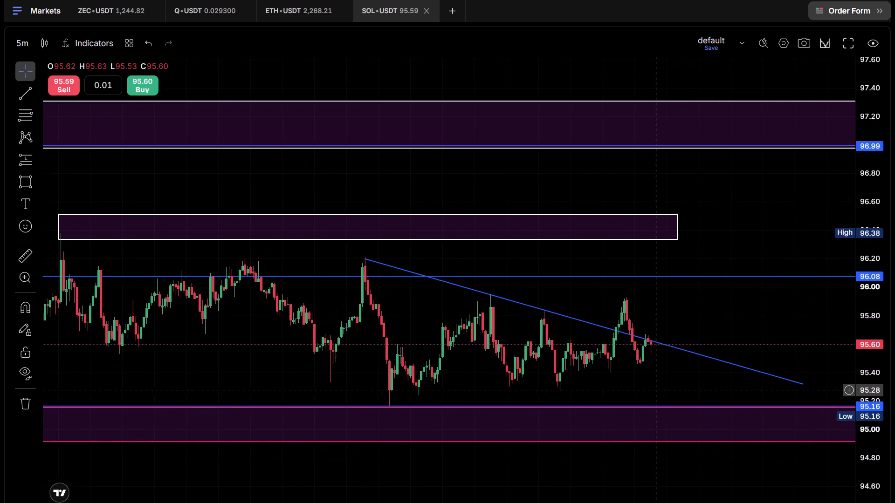
pyautogui.moveTo(657, 389); pyautogui.dragTo(653, 384)
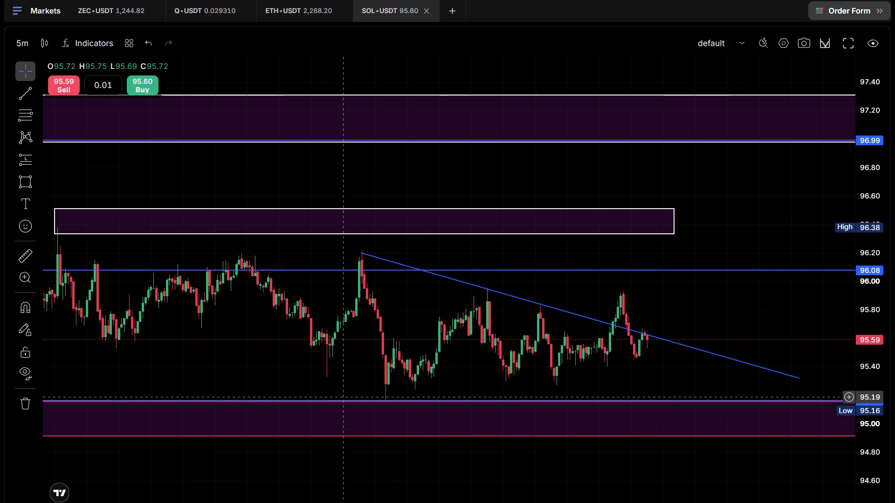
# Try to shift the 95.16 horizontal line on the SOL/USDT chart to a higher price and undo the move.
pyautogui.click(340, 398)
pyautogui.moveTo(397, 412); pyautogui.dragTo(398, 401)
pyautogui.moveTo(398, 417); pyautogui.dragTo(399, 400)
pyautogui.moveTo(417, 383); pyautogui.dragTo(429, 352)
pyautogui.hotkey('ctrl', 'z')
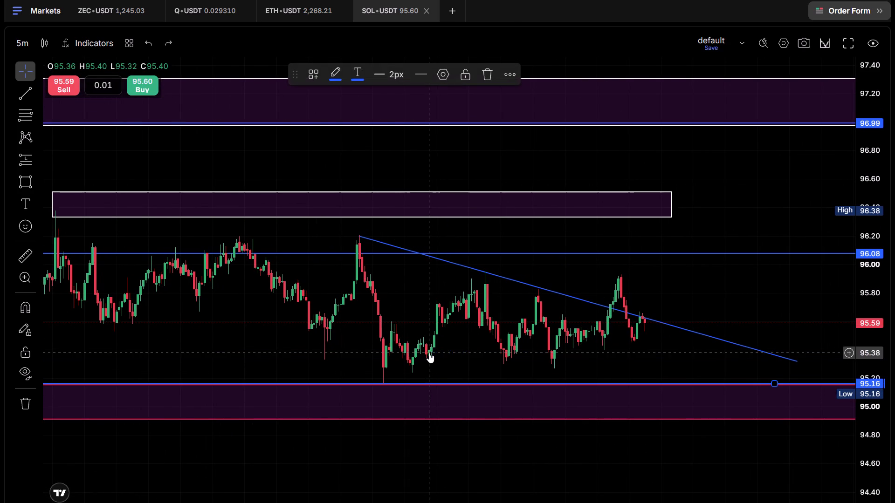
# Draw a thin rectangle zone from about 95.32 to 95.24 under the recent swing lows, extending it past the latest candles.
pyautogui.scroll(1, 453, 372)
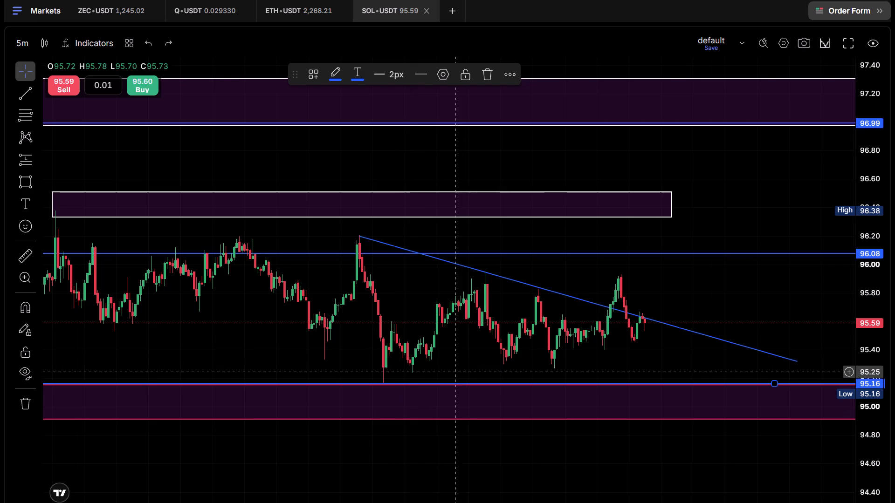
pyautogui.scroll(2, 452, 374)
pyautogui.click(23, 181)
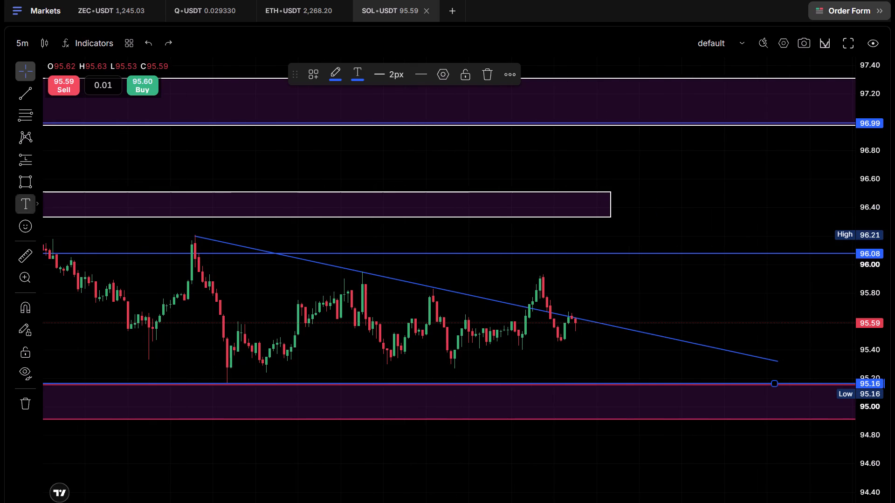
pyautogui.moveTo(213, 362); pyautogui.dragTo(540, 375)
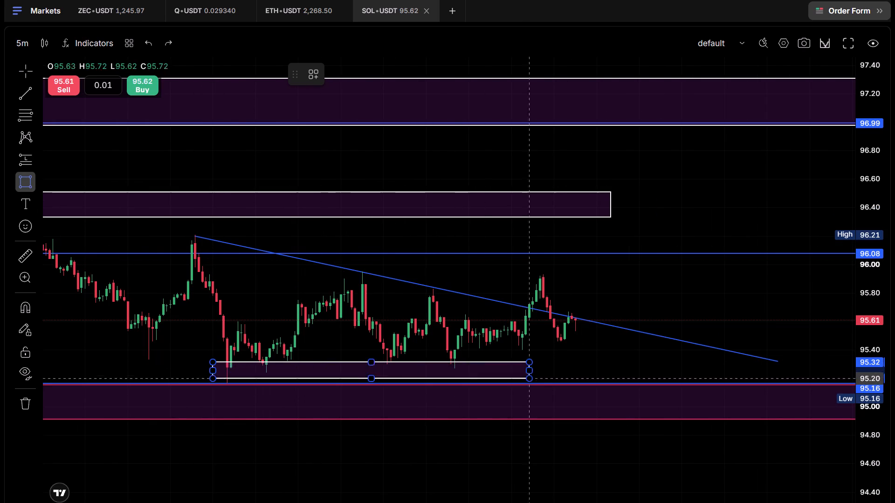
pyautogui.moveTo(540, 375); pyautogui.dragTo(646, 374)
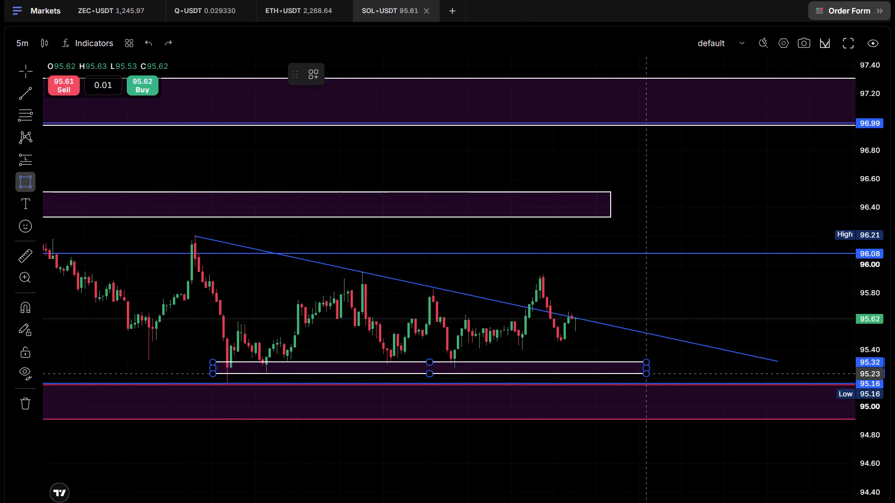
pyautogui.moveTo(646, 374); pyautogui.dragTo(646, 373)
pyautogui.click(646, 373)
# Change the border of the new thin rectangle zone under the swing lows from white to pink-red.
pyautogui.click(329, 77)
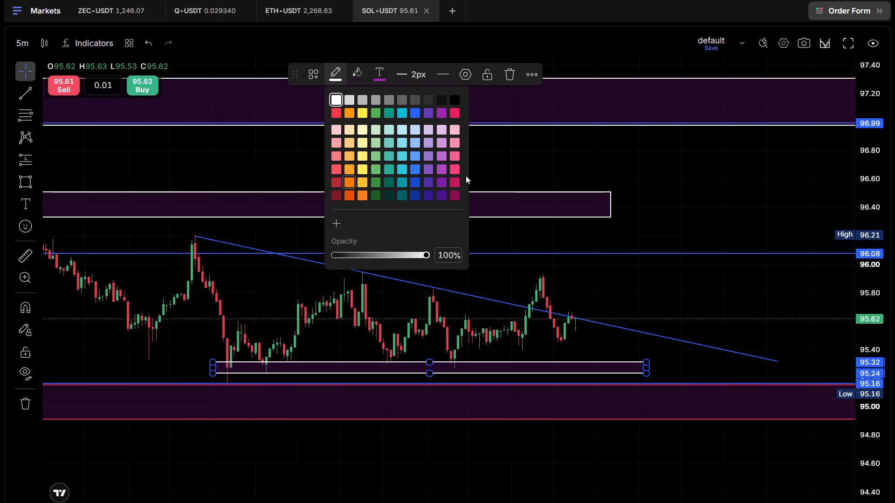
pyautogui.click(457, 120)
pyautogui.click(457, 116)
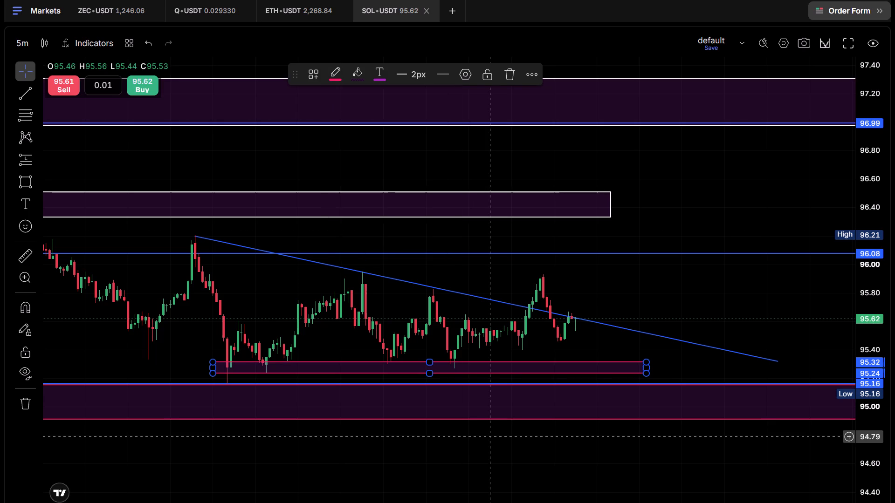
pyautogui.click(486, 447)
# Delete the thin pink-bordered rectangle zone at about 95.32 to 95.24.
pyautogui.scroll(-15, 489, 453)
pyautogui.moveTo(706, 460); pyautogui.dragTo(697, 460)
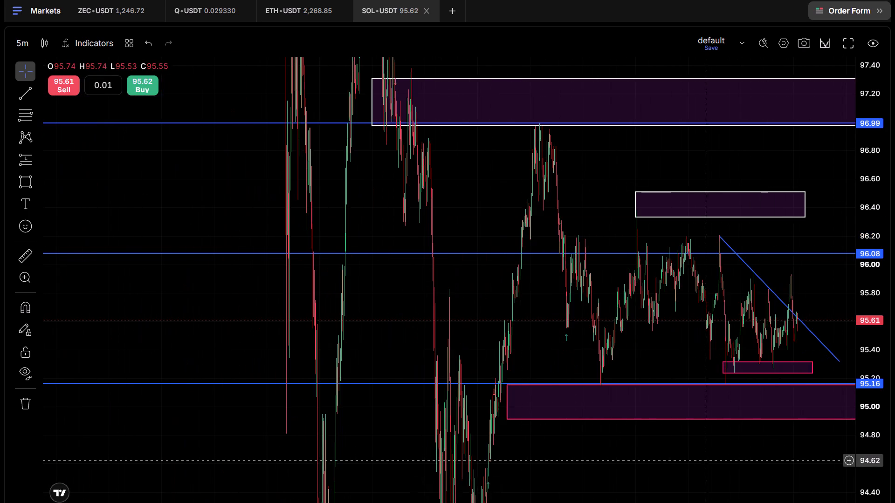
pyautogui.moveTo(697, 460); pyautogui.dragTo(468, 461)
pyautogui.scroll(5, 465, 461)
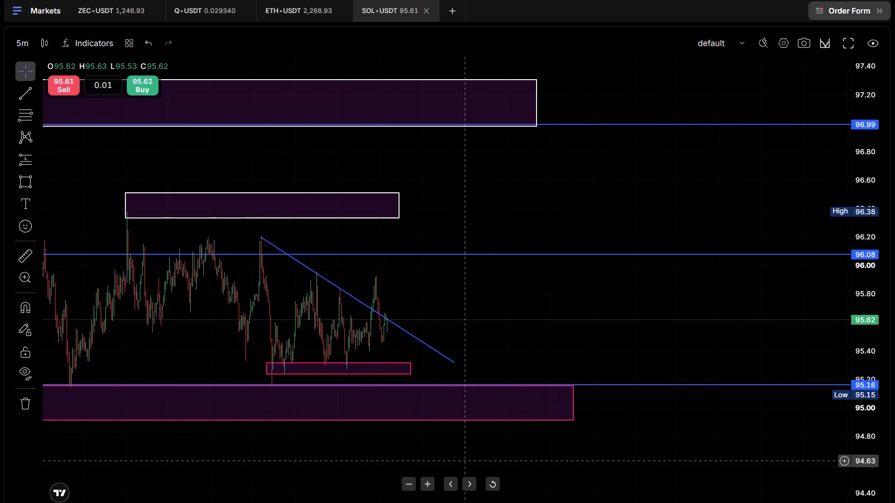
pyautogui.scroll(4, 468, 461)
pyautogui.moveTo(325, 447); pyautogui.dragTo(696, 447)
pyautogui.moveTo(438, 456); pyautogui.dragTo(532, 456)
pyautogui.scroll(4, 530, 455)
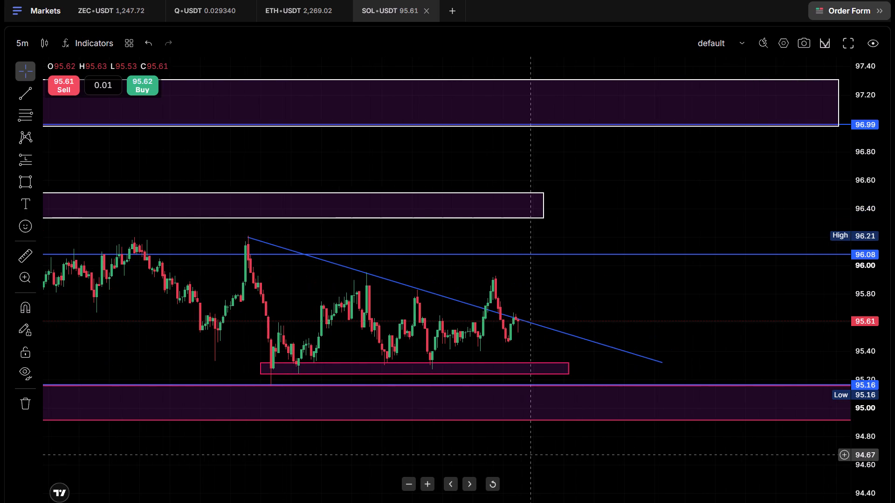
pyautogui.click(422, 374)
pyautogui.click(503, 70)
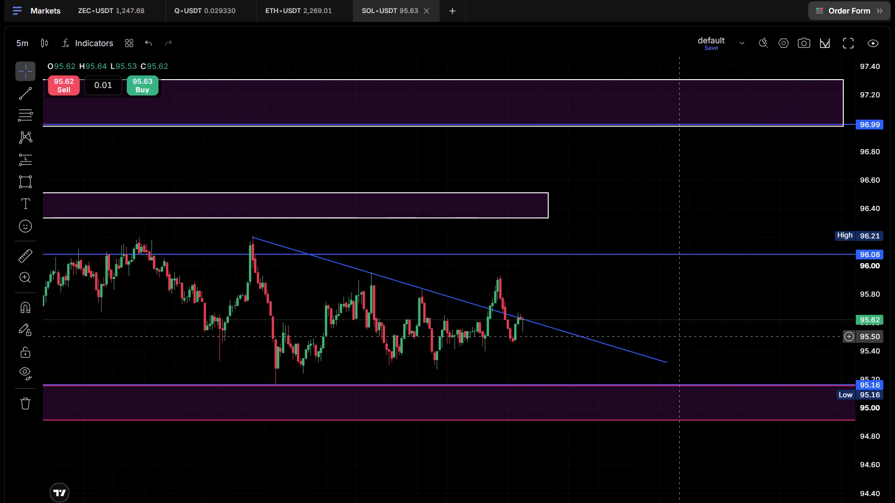
# Examine the SOL/USDT 5-minute swings around the descending trend line, the rectangle zones and the 96.08 and 95.16 levels.
pyautogui.scroll(3, 689, 332)
pyautogui.moveTo(537, 300); pyautogui.dragTo(647, 309)
pyautogui.scroll(-4, 646, 311)
pyautogui.moveTo(724, 307); pyautogui.dragTo(717, 291)
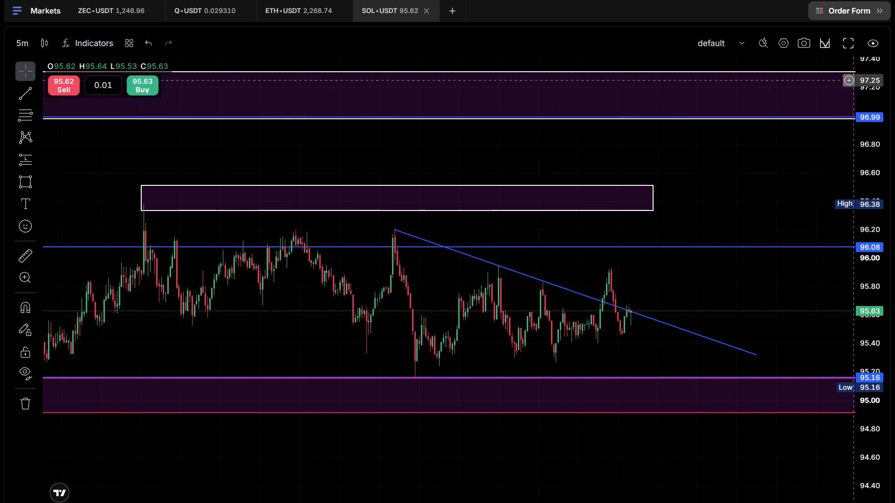
pyautogui.click(852, 37)
pyautogui.click(530, 156)
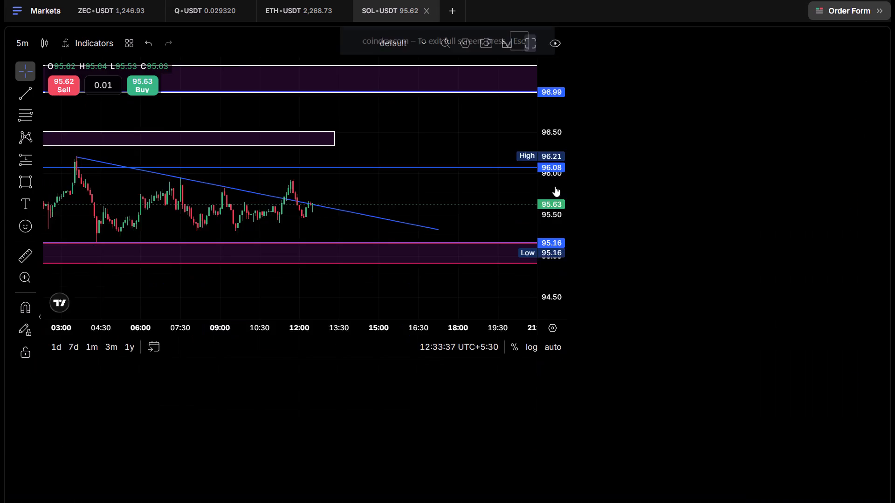
pyautogui.scroll(-4, 757, 335)
pyautogui.moveTo(606, 461); pyautogui.dragTo(637, 484)
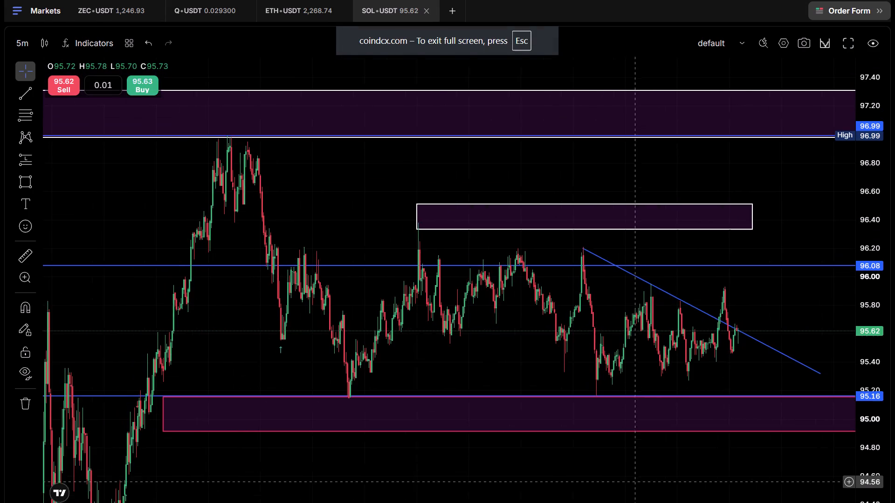
pyautogui.moveTo(637, 484); pyautogui.dragTo(596, 456)
pyautogui.scroll(-1, 595, 456)
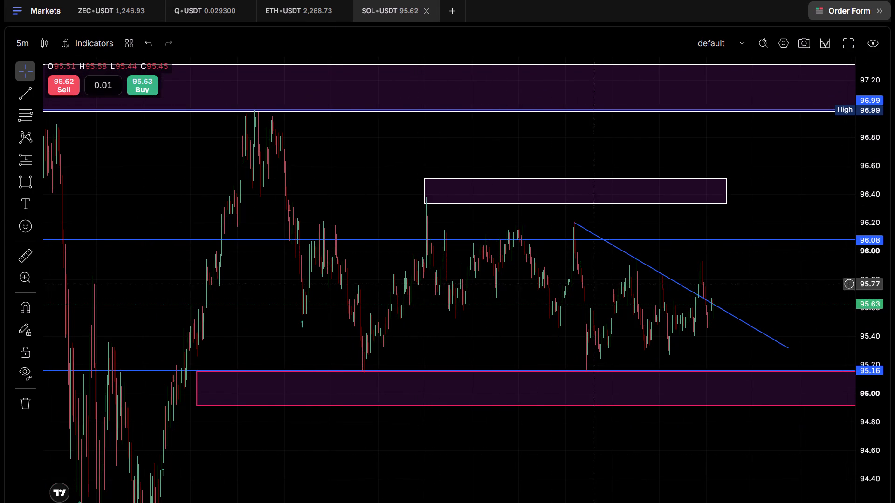
pyautogui.moveTo(647, 486); pyautogui.dragTo(643, 387)
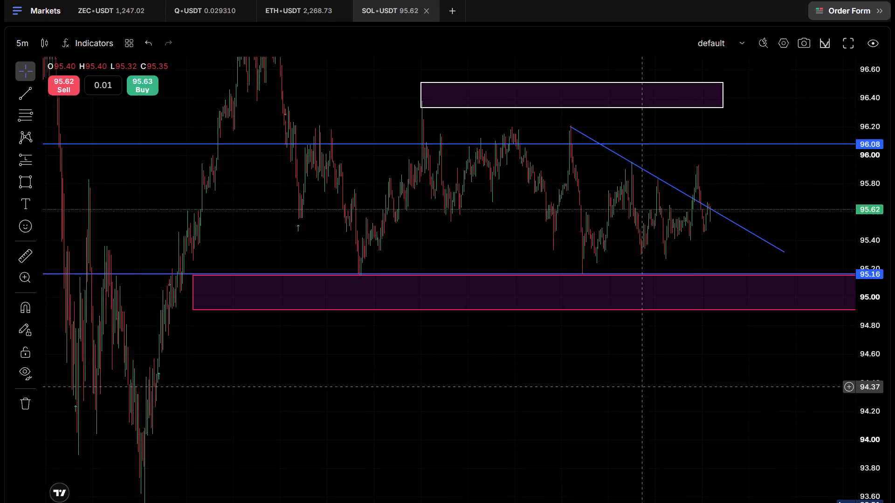
pyautogui.moveTo(643, 387); pyautogui.dragTo(641, 387)
pyautogui.moveTo(764, 406); pyautogui.dragTo(613, 460)
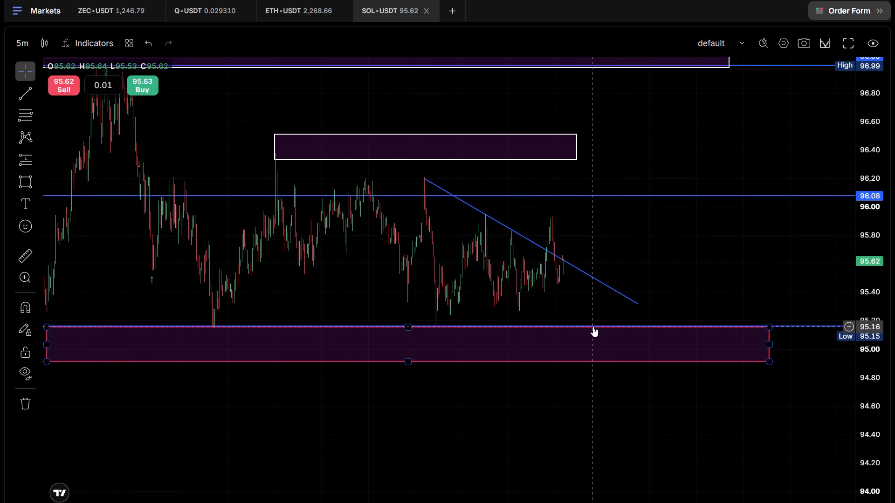
pyautogui.moveTo(519, 412); pyautogui.dragTo(508, 450)
pyautogui.moveTo(406, 177); pyautogui.dragTo(406, 198)
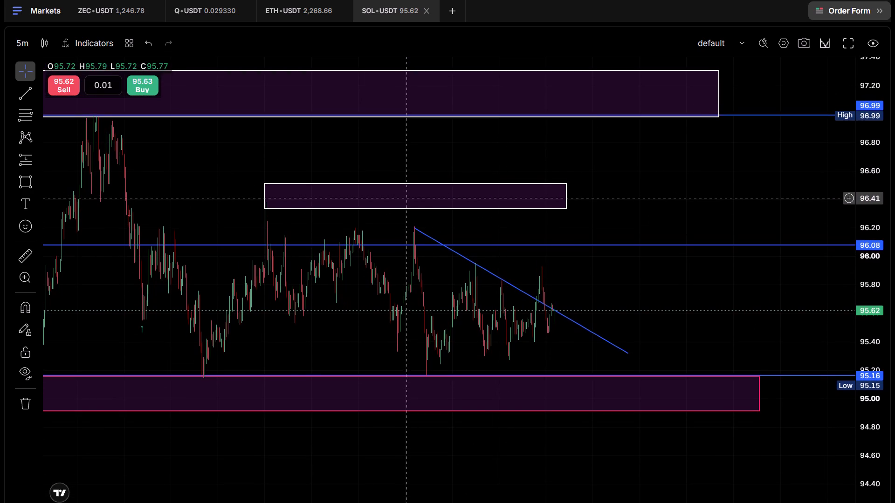
pyautogui.moveTo(406, 198); pyautogui.dragTo(413, 172)
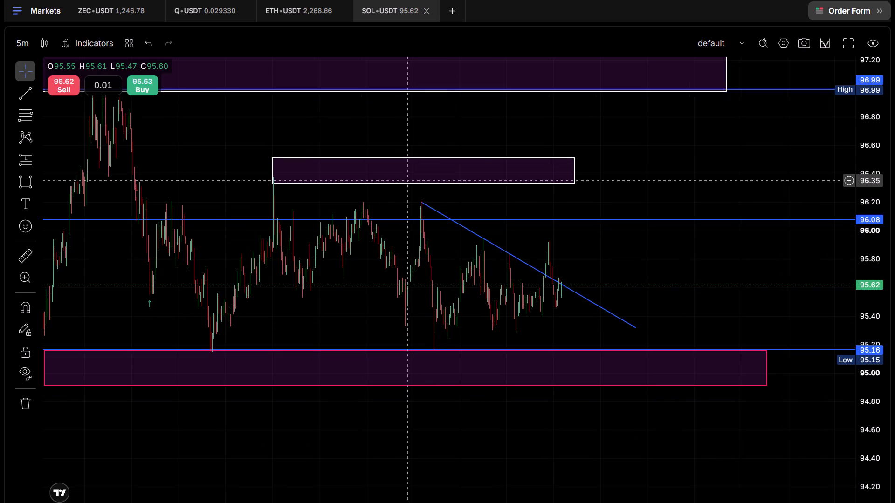
# Move the middle rectangle zone down to about 96.27–96.10, above the 96.08 line, and extend it back to the earlier sell-off.
pyautogui.moveTo(439, 181); pyautogui.dragTo(438, 206)
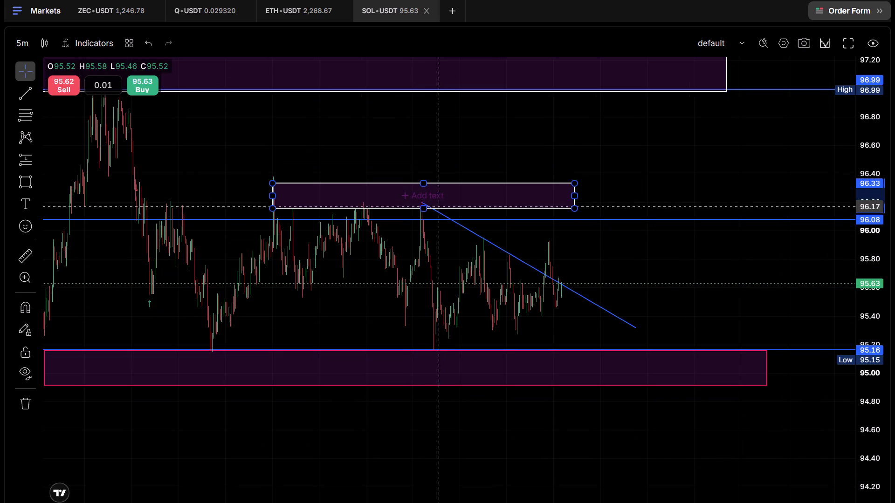
pyautogui.moveTo(438, 206); pyautogui.dragTo(442, 215)
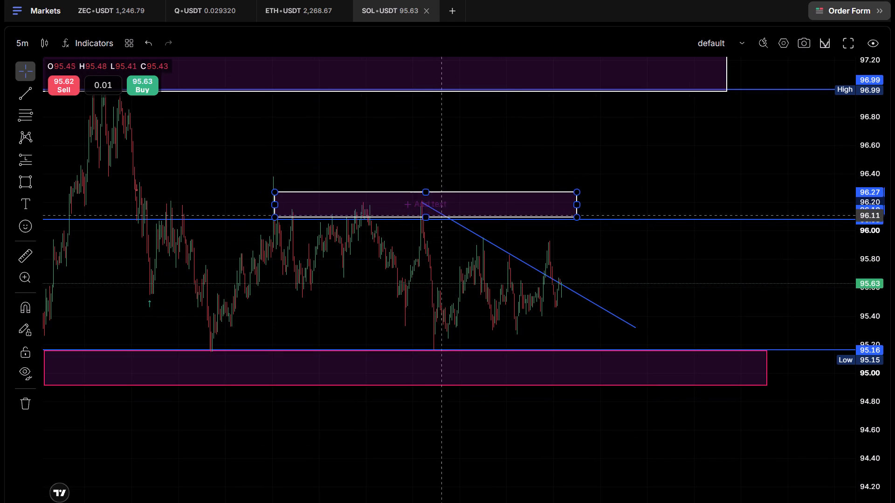
pyautogui.moveTo(442, 215); pyautogui.dragTo(515, 215)
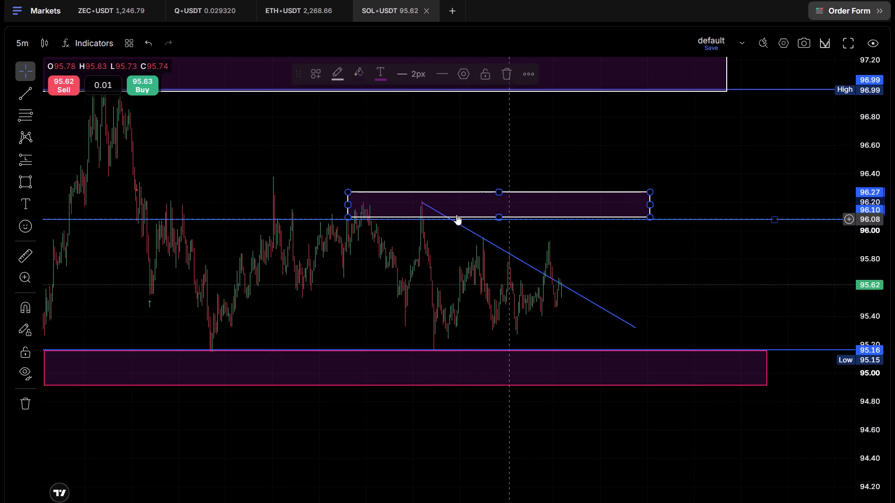
pyautogui.moveTo(349, 200); pyautogui.dragTo(105, 192)
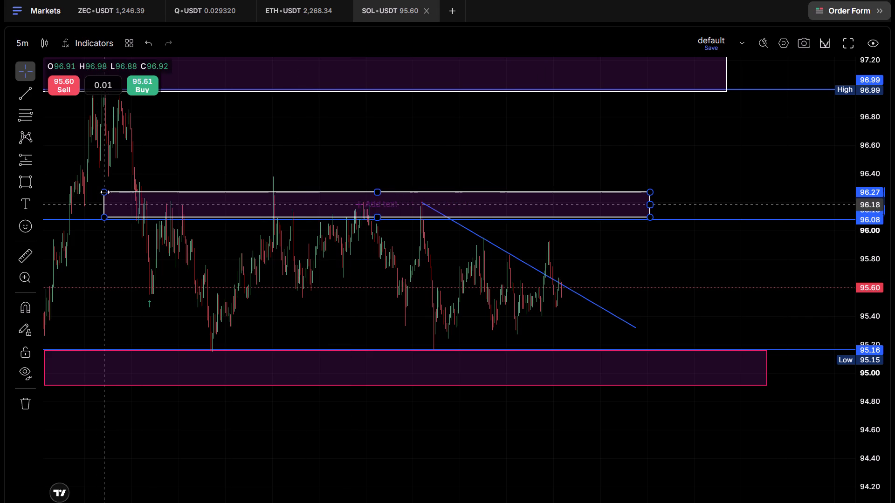
pyautogui.moveTo(105, 192); pyautogui.dragTo(119, 195)
pyautogui.click(715, 210)
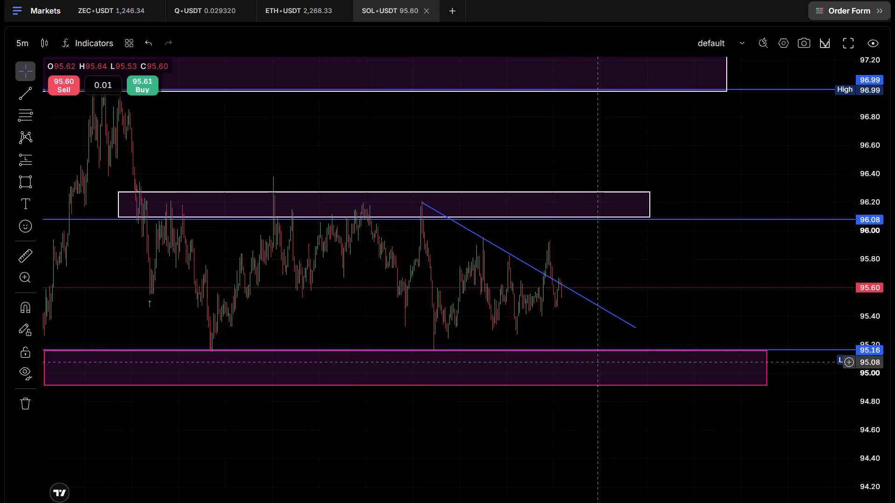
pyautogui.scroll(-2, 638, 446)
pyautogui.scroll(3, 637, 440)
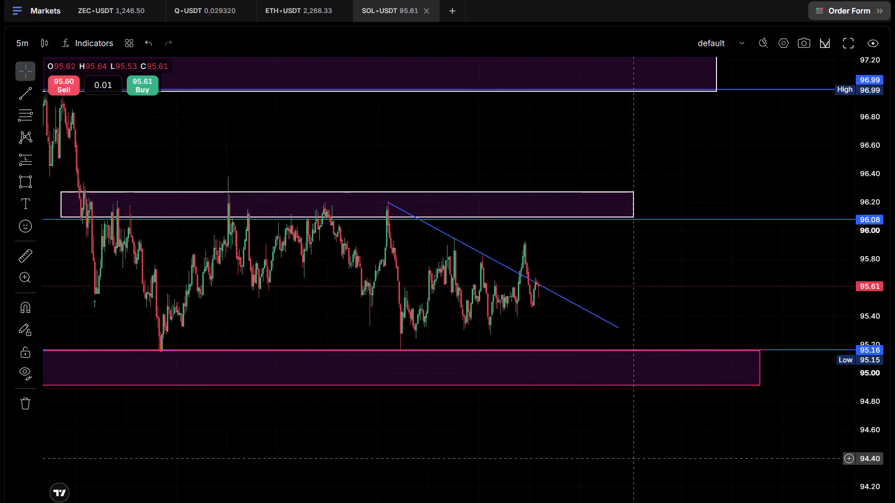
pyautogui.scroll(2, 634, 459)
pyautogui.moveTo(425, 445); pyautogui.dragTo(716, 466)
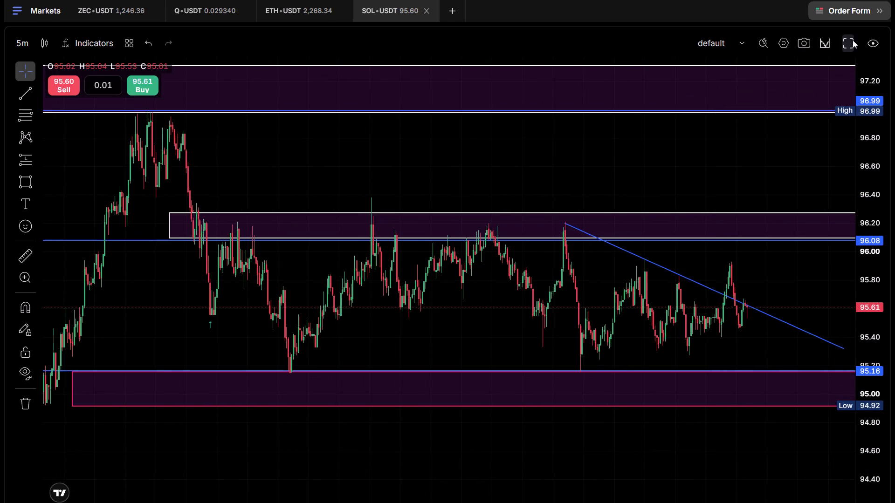
# Leave the full-screen chart, search Google for olx in a new browser tab, and open the OLX India site.
pyautogui.click(845, 47)
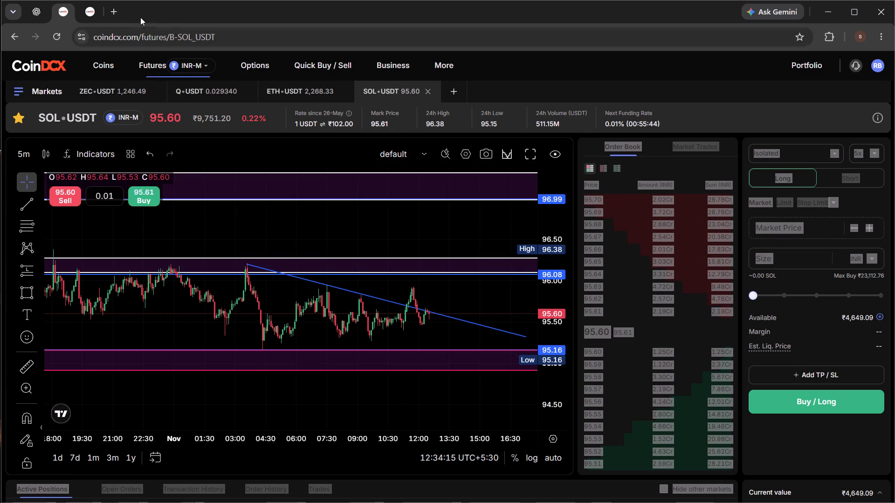
pyautogui.click(108, 10)
pyautogui.click(323, 228)
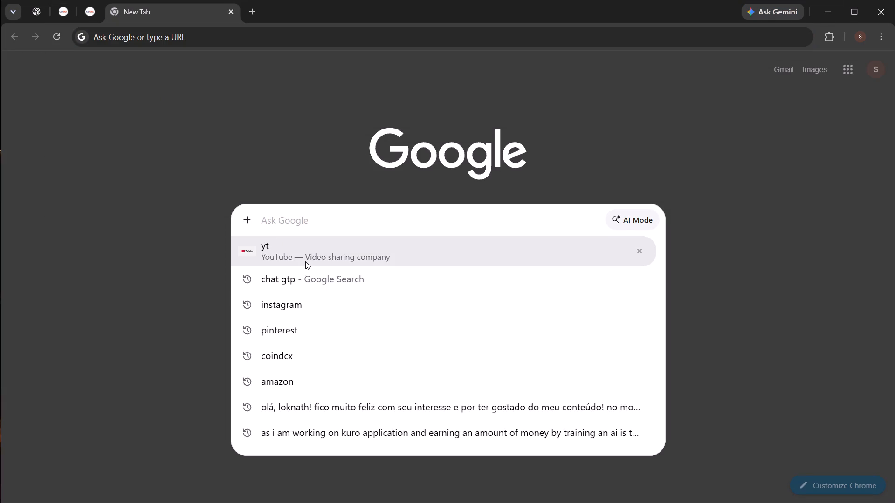
pyautogui.write('olx')
pyautogui.press('Return')
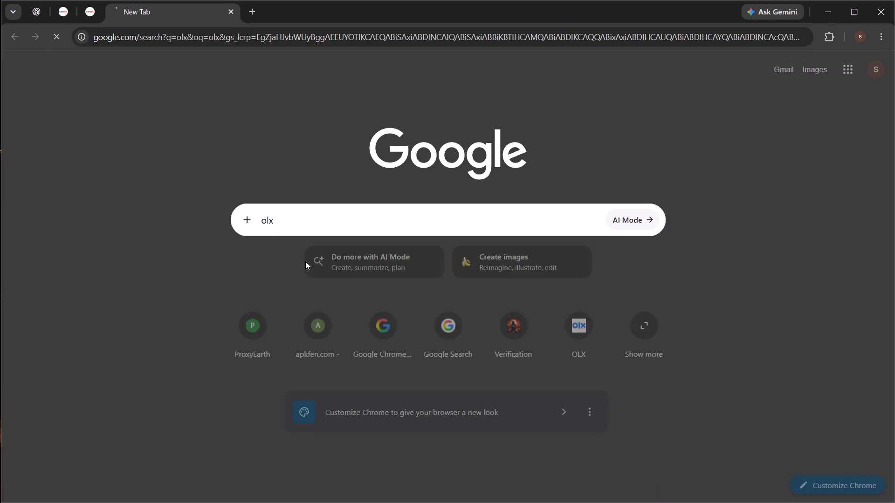
pyautogui.click(278, 179)
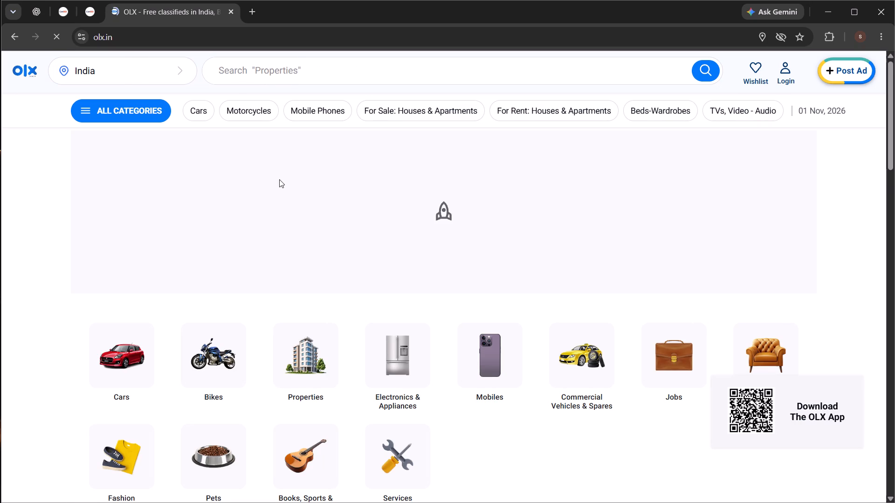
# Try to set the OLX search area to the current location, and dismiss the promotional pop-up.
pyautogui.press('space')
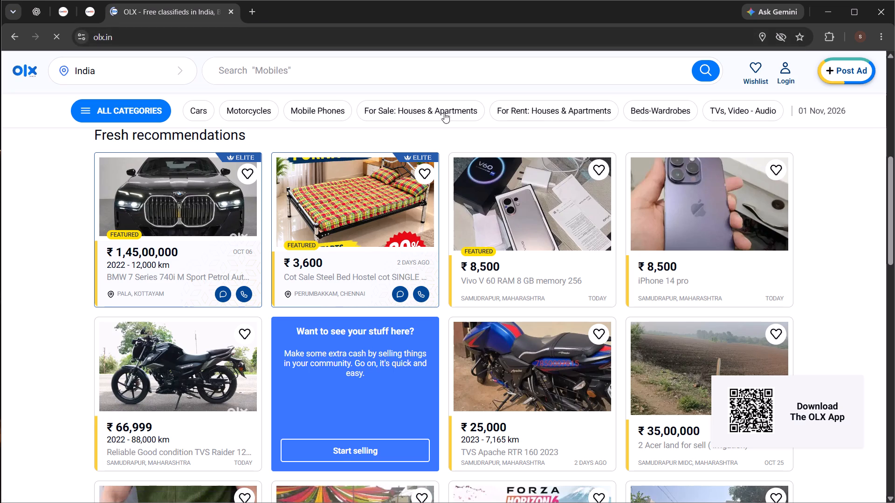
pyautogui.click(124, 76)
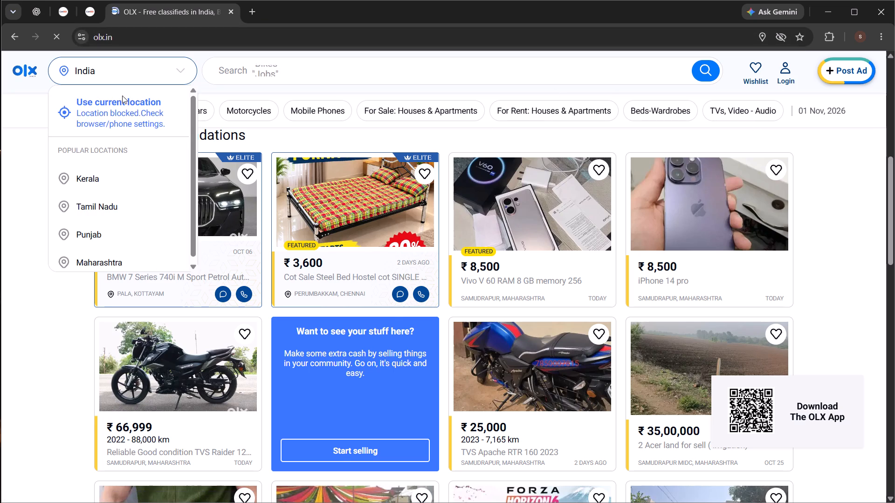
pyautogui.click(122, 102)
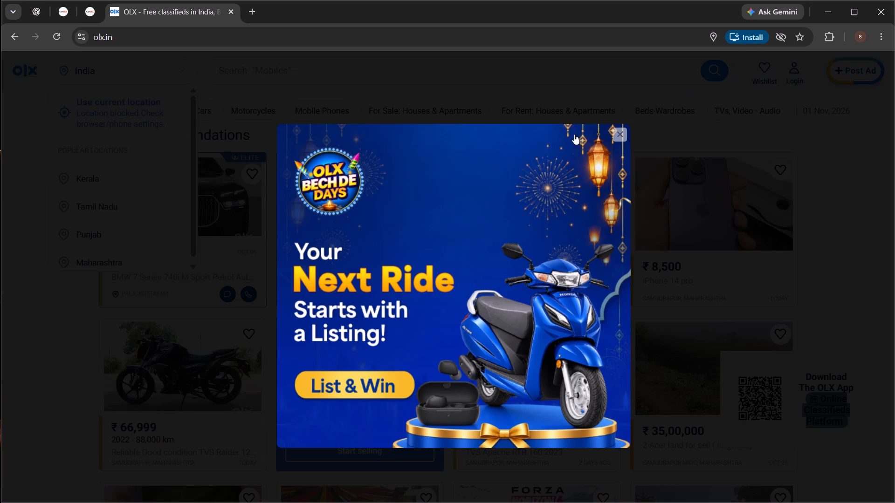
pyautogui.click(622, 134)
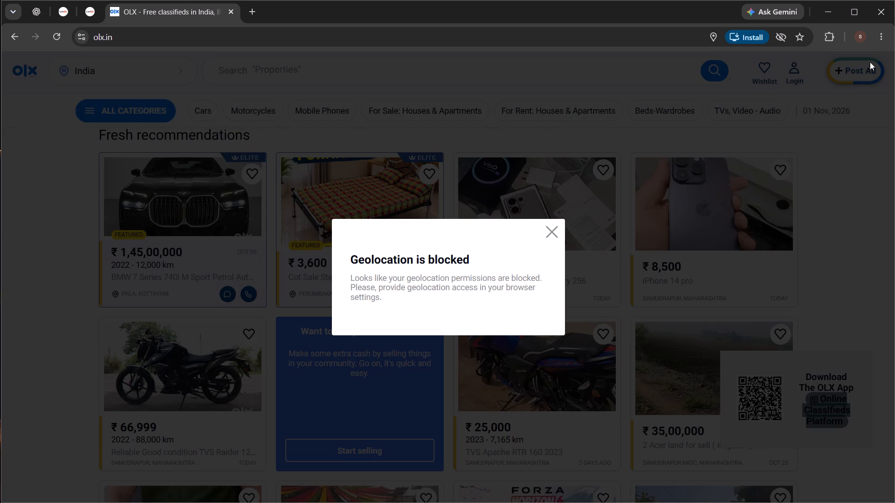
# In the browser's privacy and security site settings for Location, set location requests to Expand all requests.
pyautogui.click(881, 34)
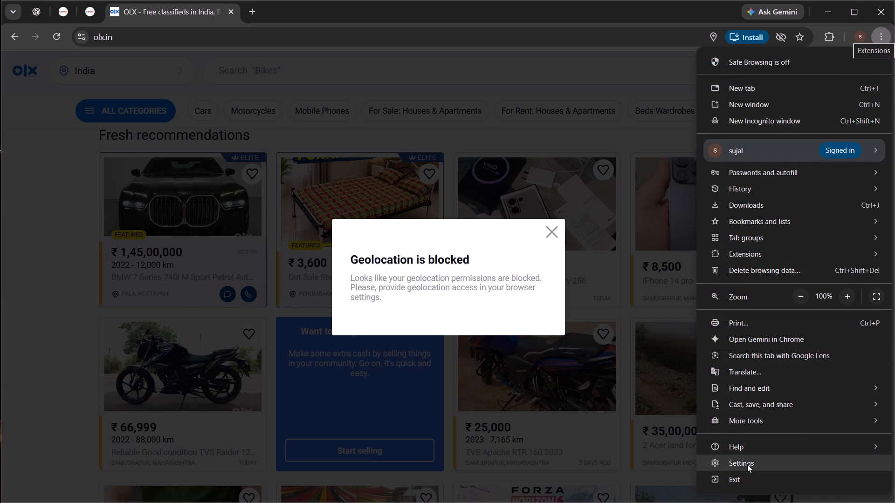
pyautogui.click(749, 465)
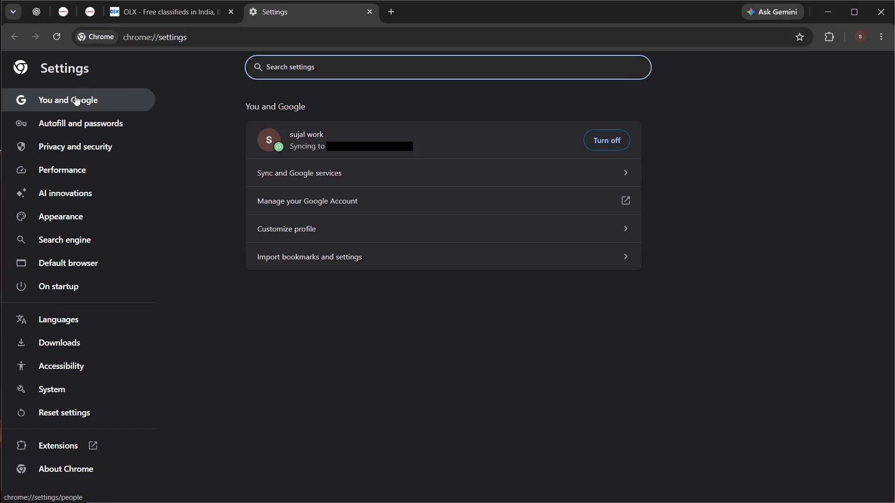
pyautogui.moveTo(177, 60); pyautogui.dragTo(307, 60)
pyautogui.click(883, 42)
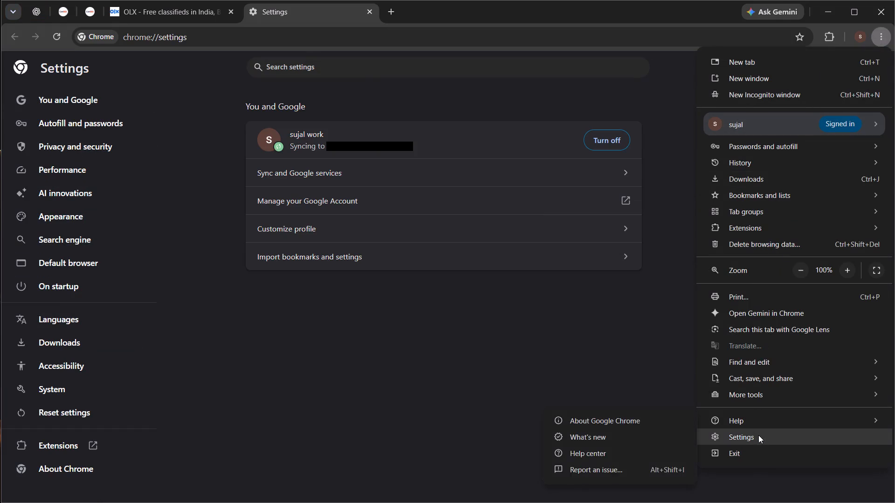
pyautogui.moveTo(551, 390); pyautogui.dragTo(546, 390)
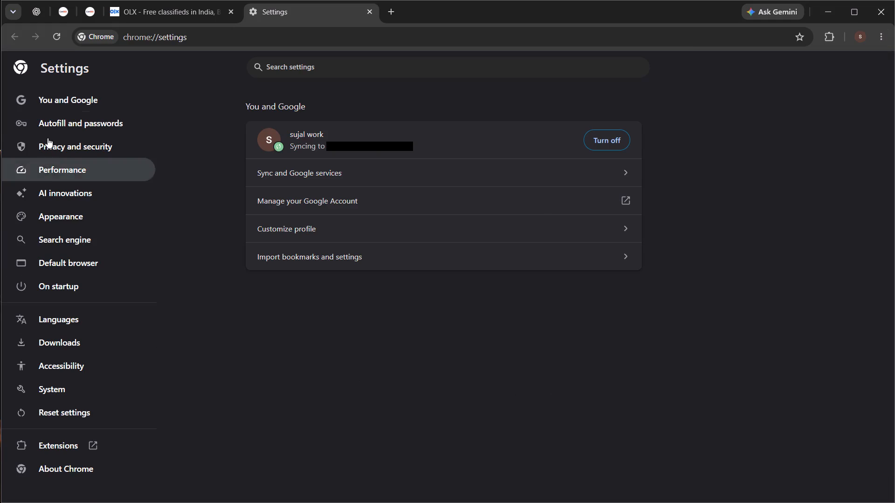
pyautogui.click(57, 149)
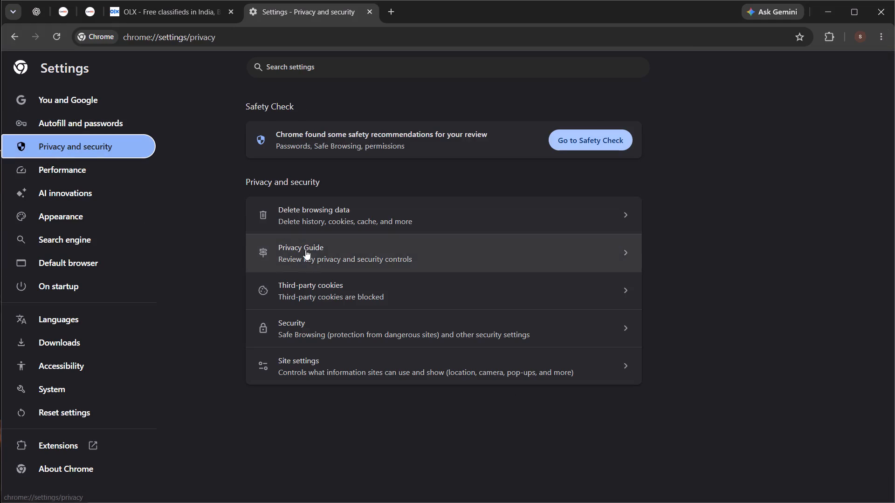
pyautogui.click(303, 370)
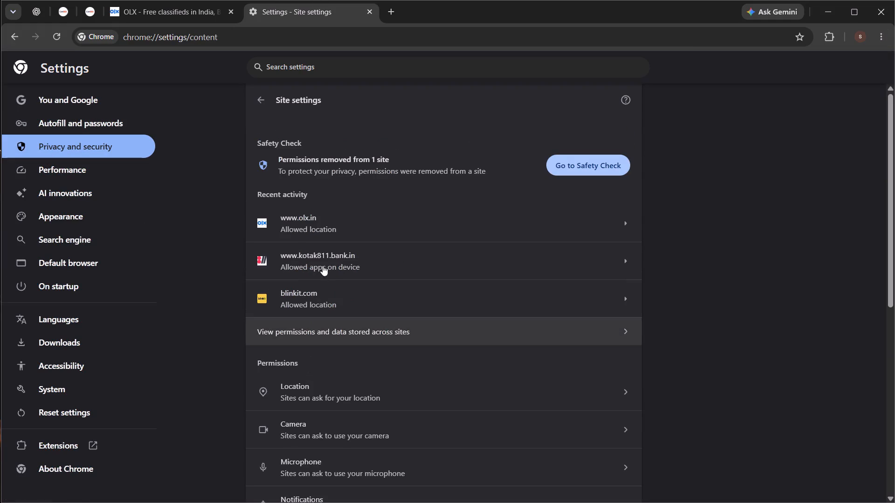
pyautogui.click(337, 388)
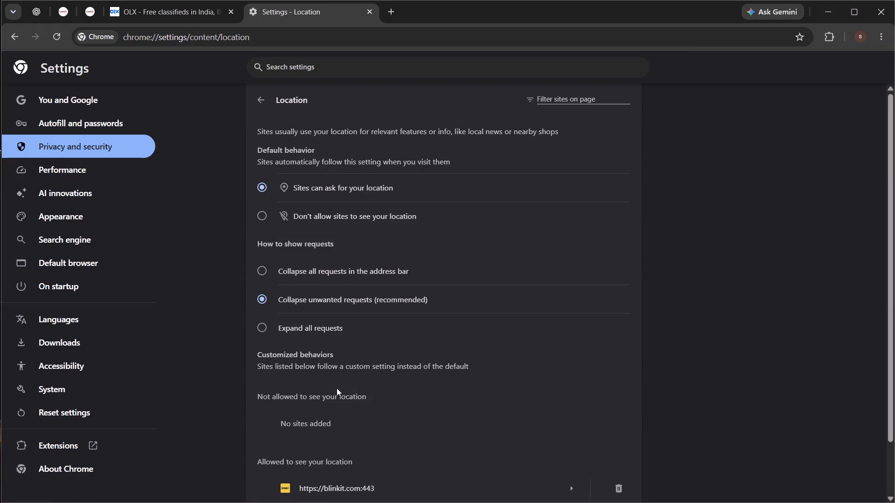
pyautogui.click(262, 327)
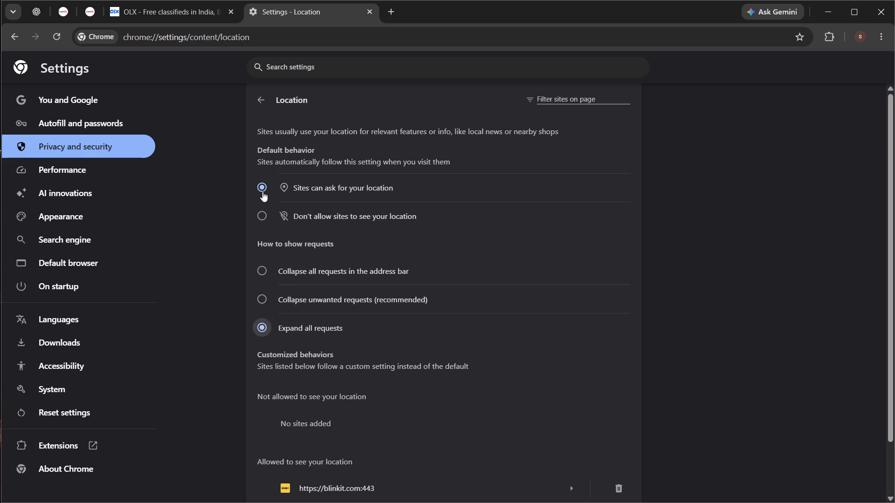
pyautogui.scroll(-2, 343, 361)
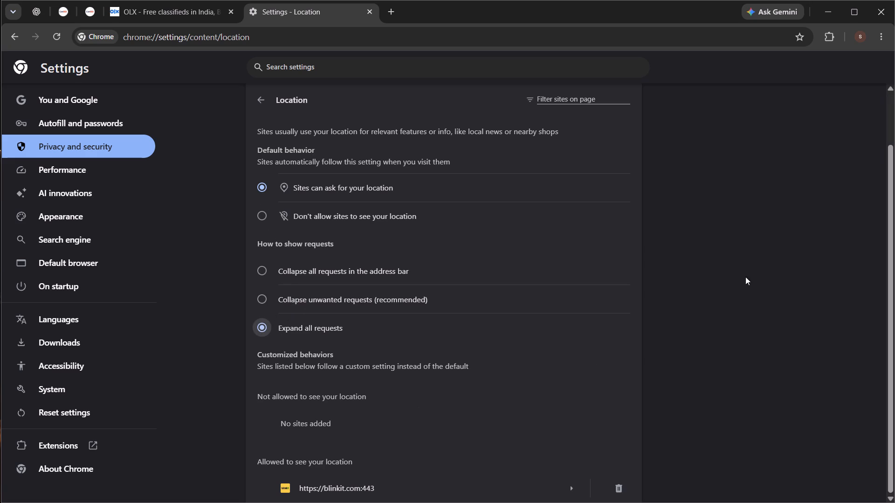
pyautogui.scroll(2, 476, 381)
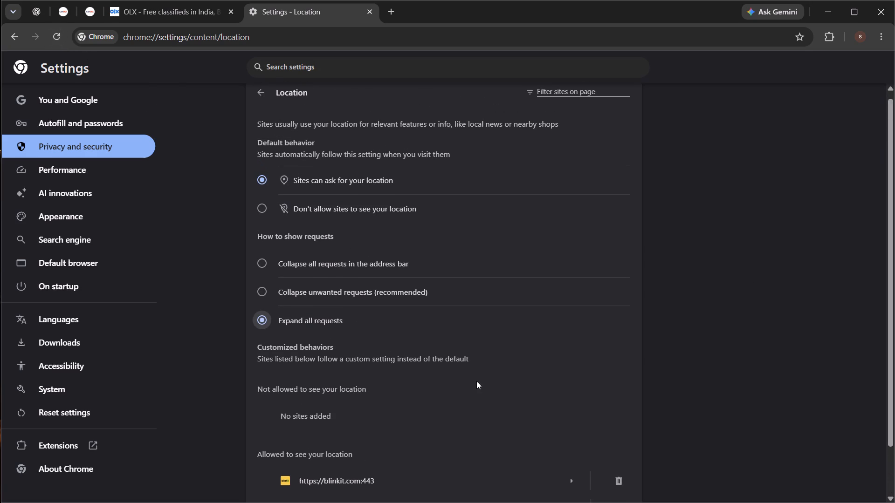
pyautogui.scroll(-5, 473, 393)
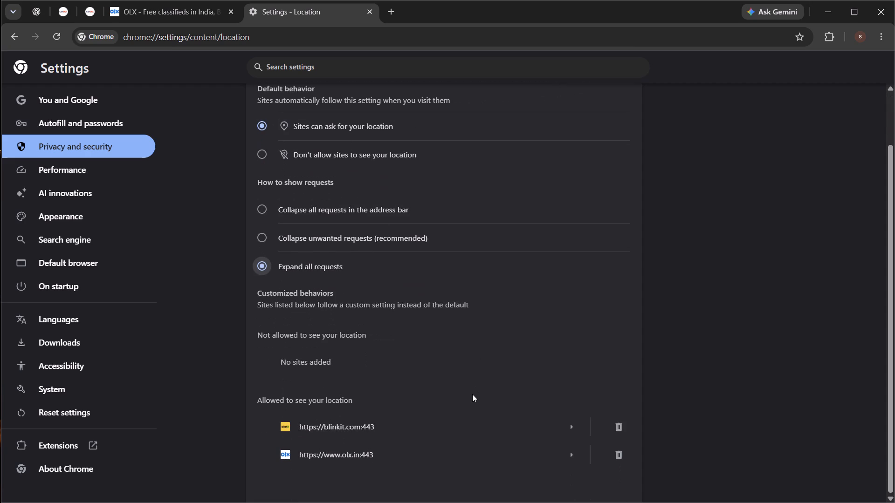
pyautogui.scroll(-2, 485, 400)
pyautogui.click(571, 455)
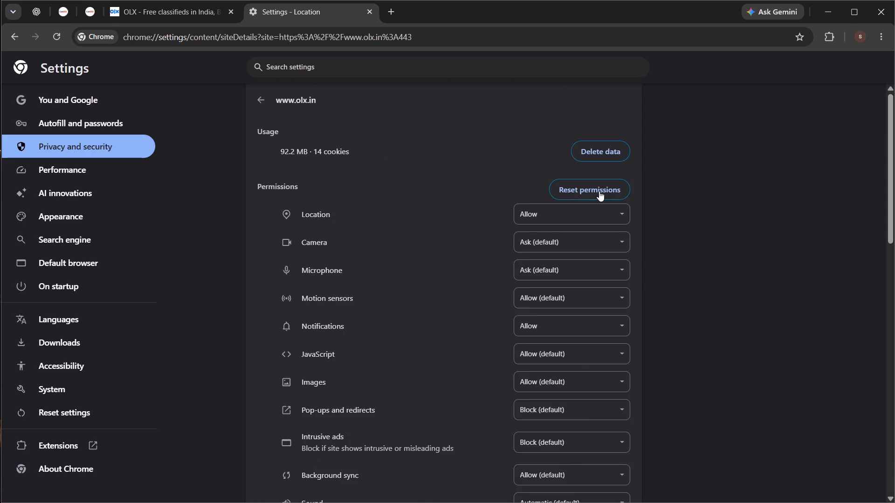
pyautogui.scroll(-6, 430, 318)
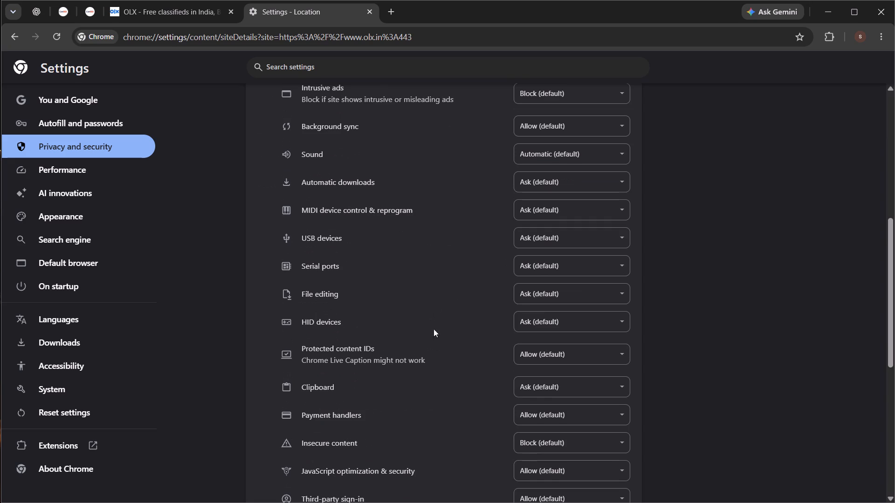
pyautogui.scroll(4, 453, 357)
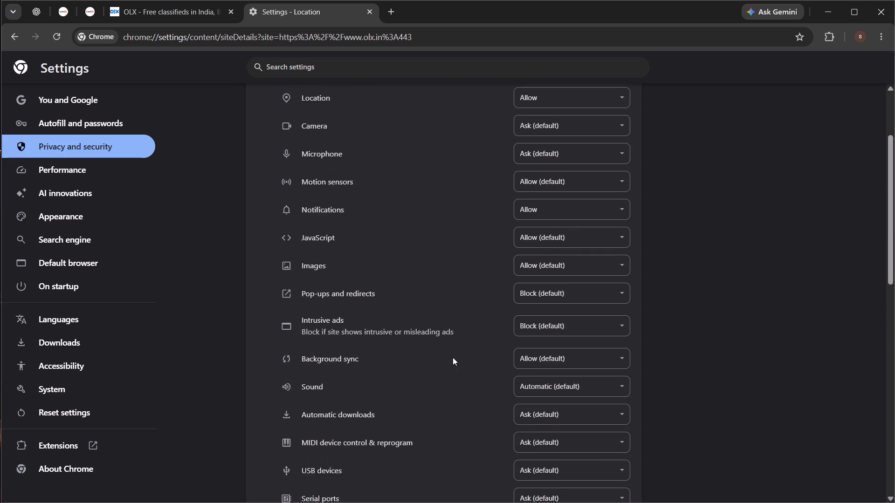
pyautogui.scroll(1, 452, 354)
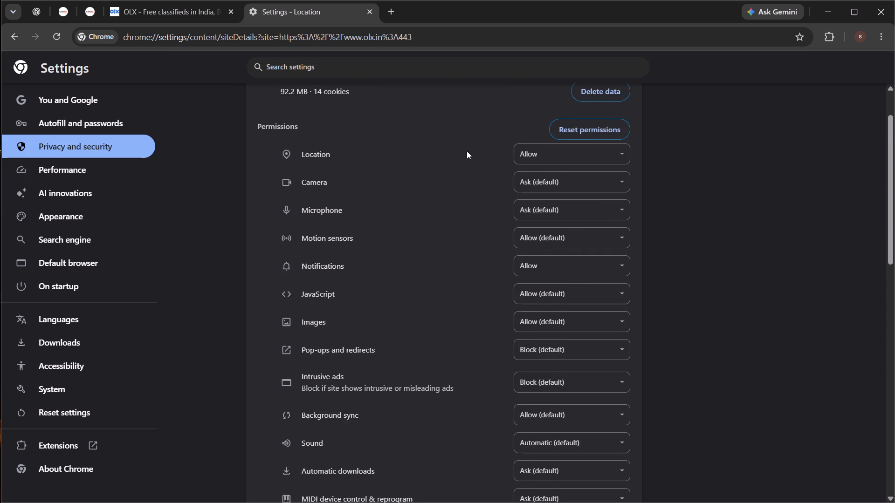
pyautogui.click(561, 157)
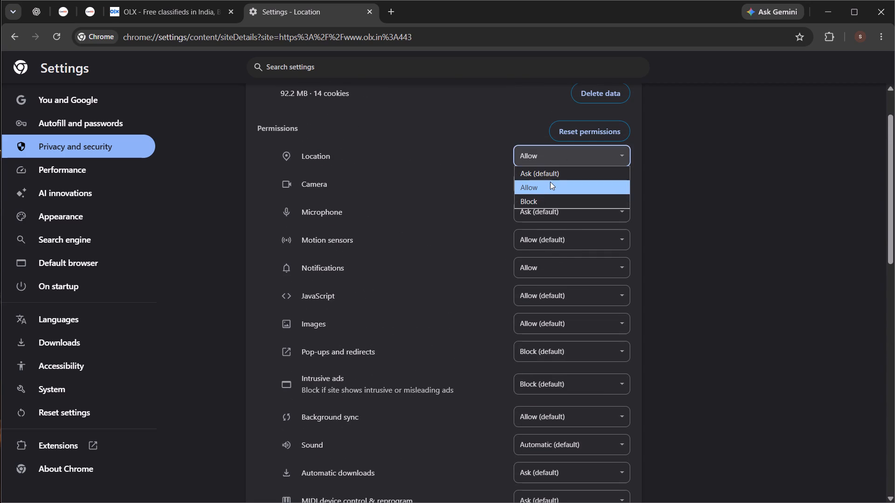
pyautogui.click(543, 194)
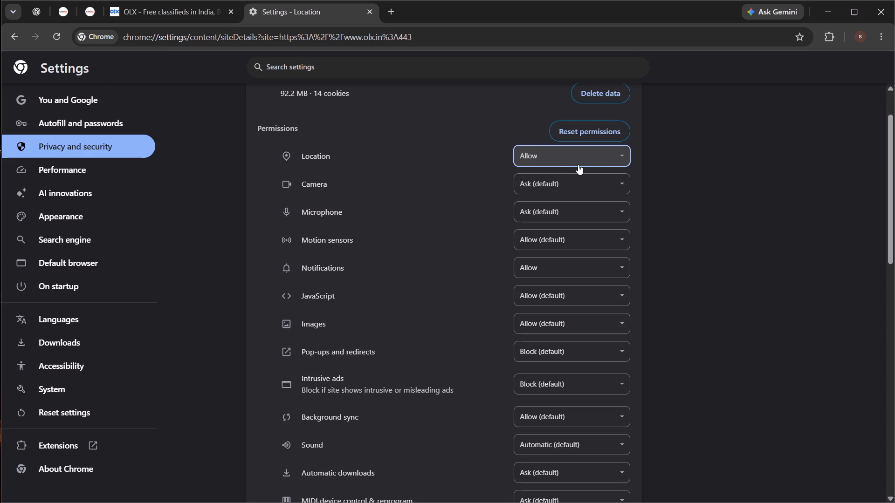
pyautogui.scroll(3, 466, 211)
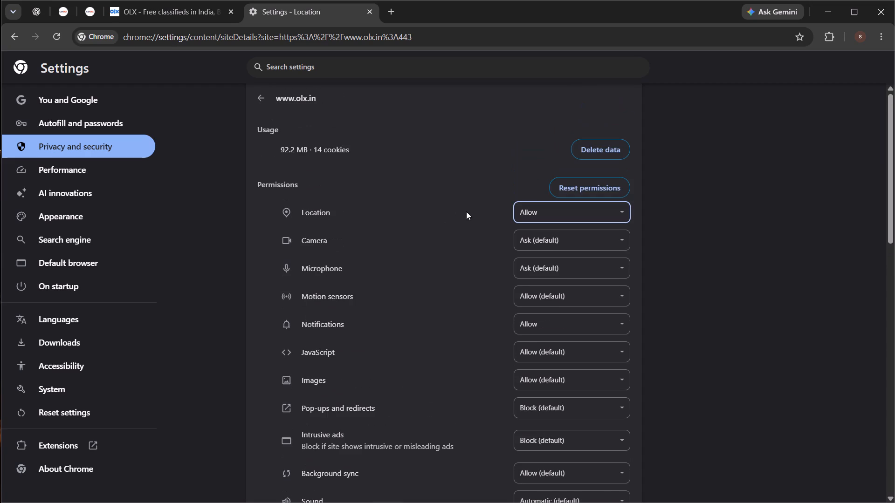
pyautogui.scroll(1, 466, 211)
pyautogui.click(262, 97)
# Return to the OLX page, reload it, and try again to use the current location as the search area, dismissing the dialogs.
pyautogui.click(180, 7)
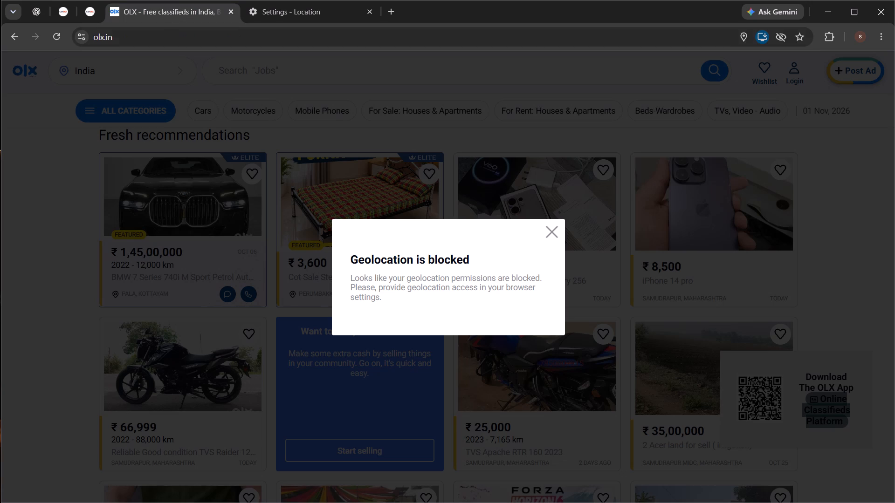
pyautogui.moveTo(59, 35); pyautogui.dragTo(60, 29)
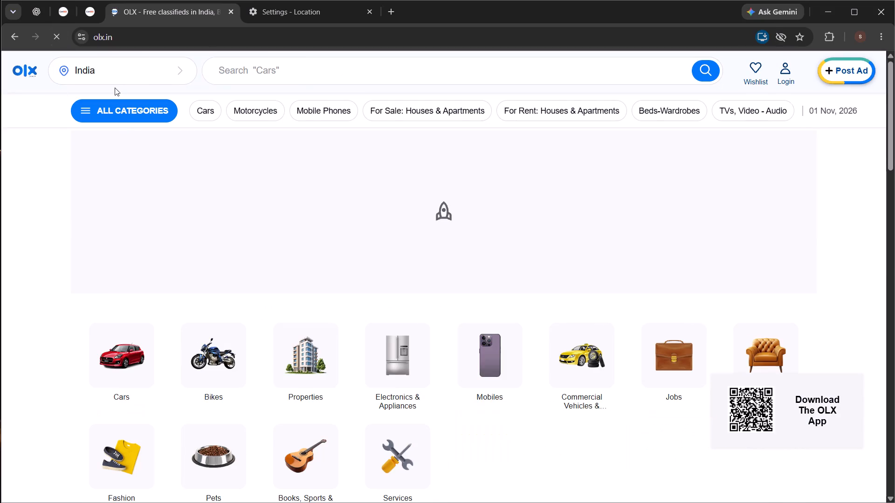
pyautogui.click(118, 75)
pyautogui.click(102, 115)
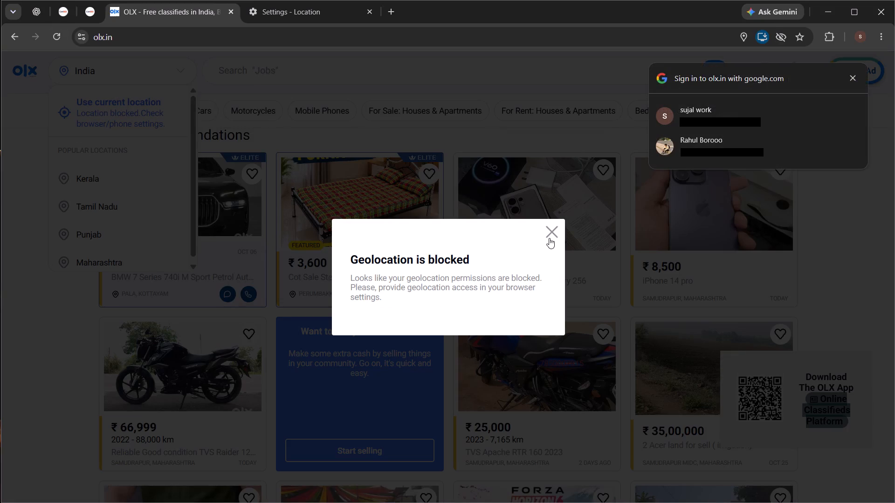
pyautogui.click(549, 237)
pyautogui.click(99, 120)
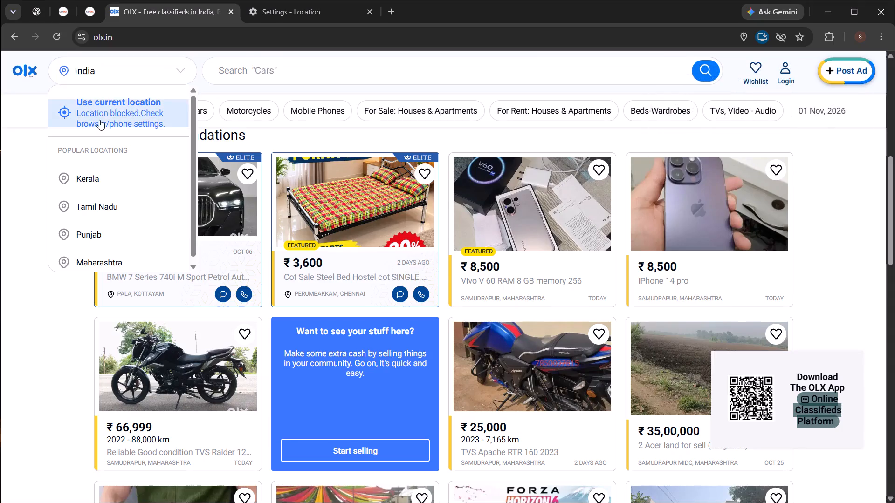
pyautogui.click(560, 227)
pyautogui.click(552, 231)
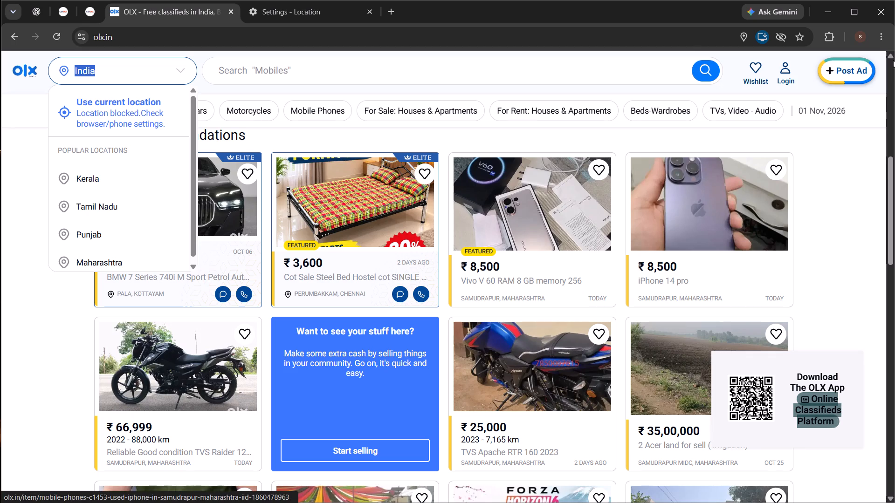
# Reopen the browser's Location site settings and check the default behavior, request display and sites allowed to see the location.
pyautogui.click(878, 34)
pyautogui.click(744, 436)
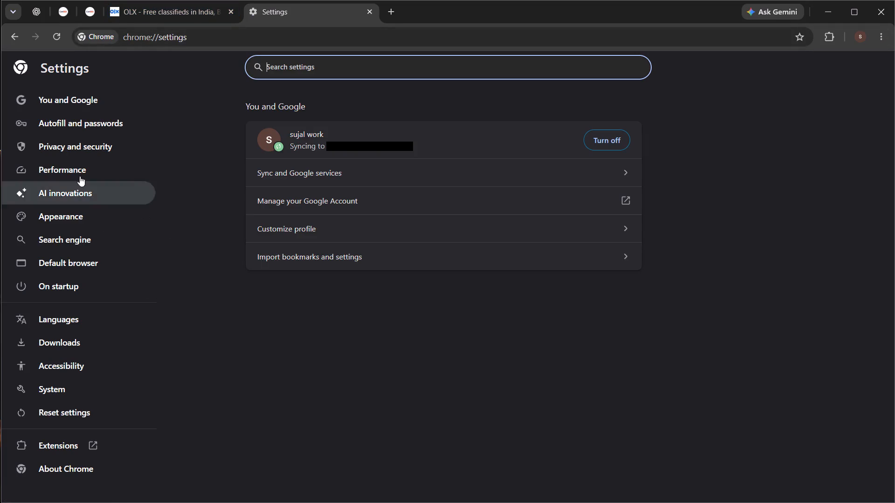
pyautogui.click(57, 141)
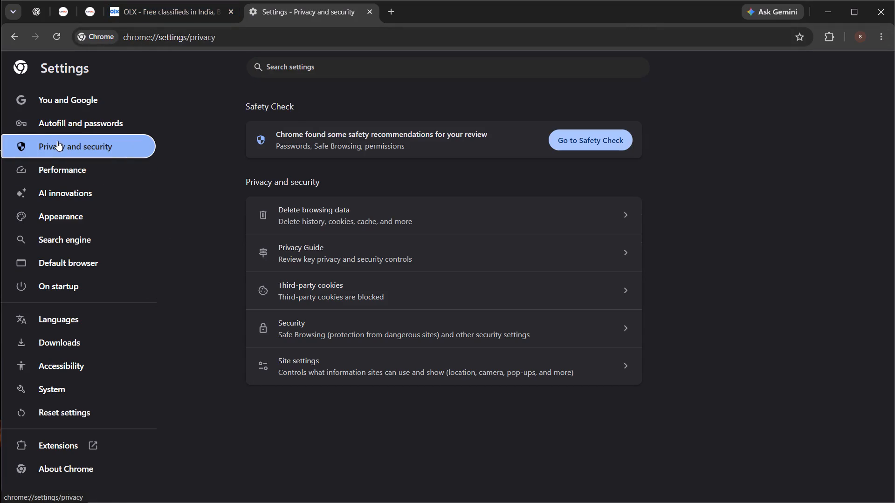
pyautogui.click(297, 359)
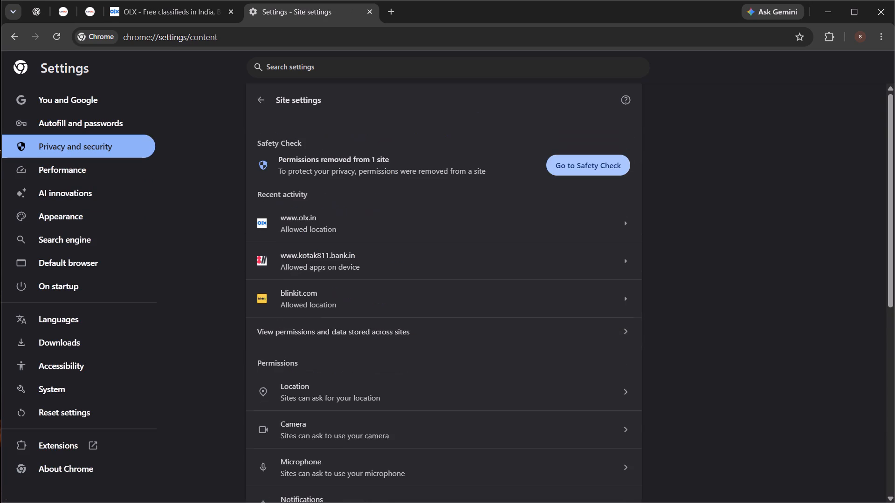
pyautogui.scroll(-1, 365, 363)
pyautogui.click(354, 342)
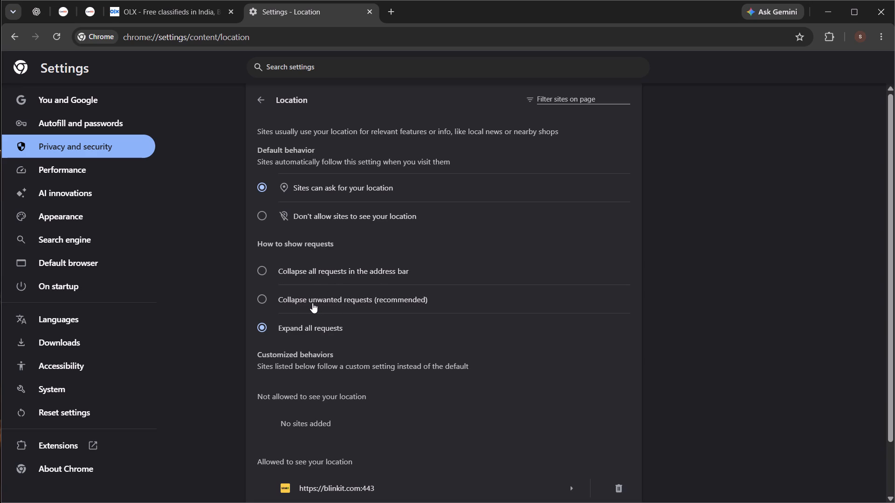
pyautogui.scroll(1, 312, 303)
pyautogui.scroll(-1, 324, 324)
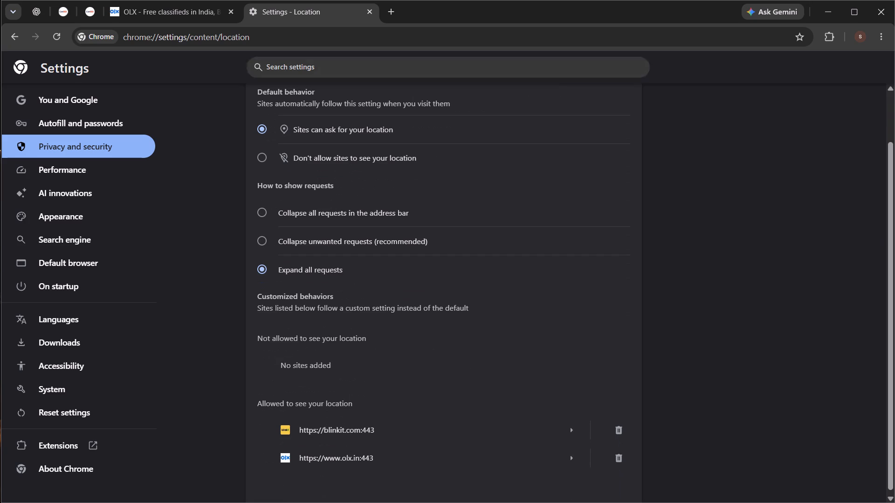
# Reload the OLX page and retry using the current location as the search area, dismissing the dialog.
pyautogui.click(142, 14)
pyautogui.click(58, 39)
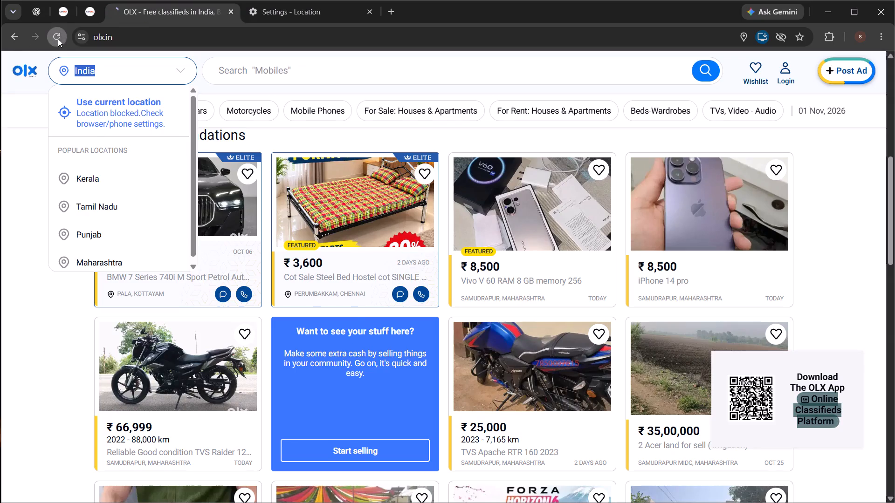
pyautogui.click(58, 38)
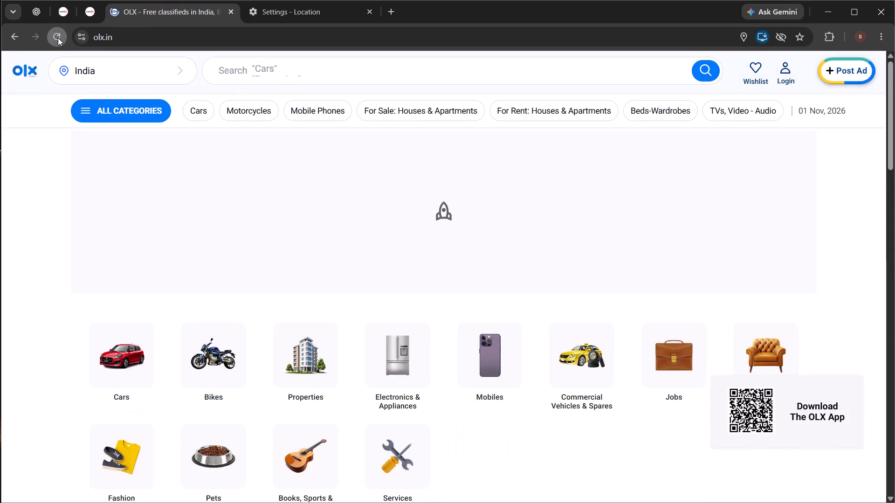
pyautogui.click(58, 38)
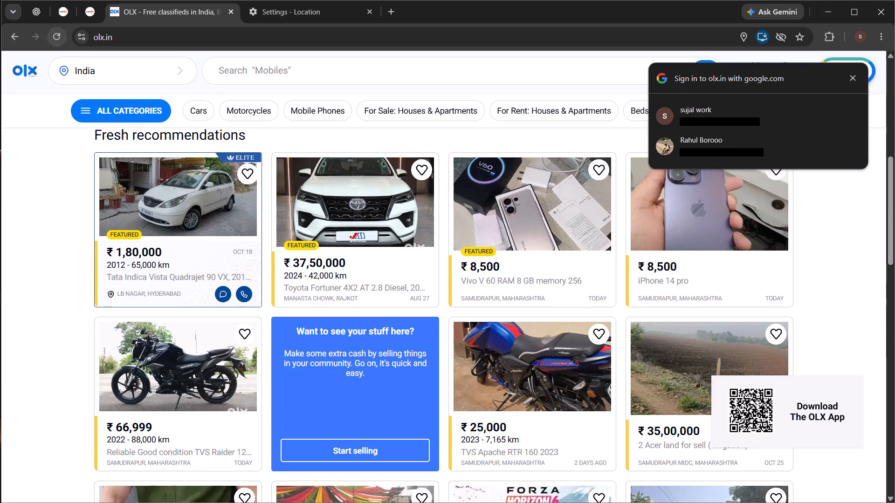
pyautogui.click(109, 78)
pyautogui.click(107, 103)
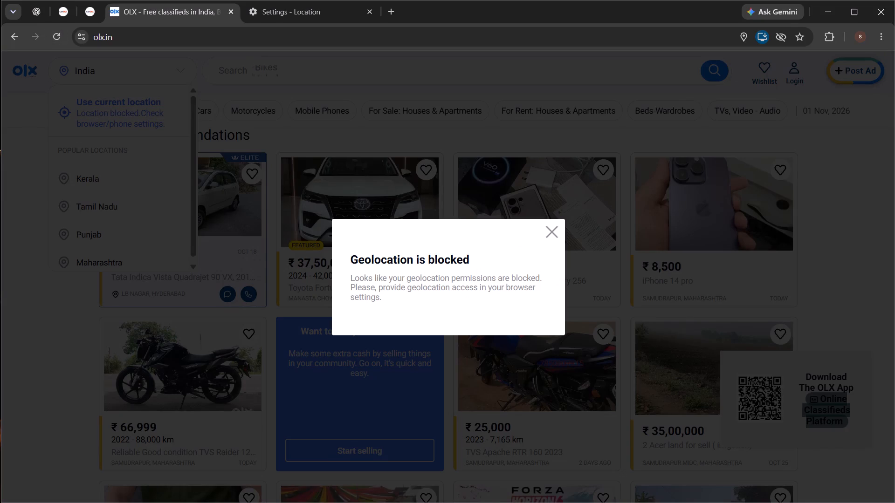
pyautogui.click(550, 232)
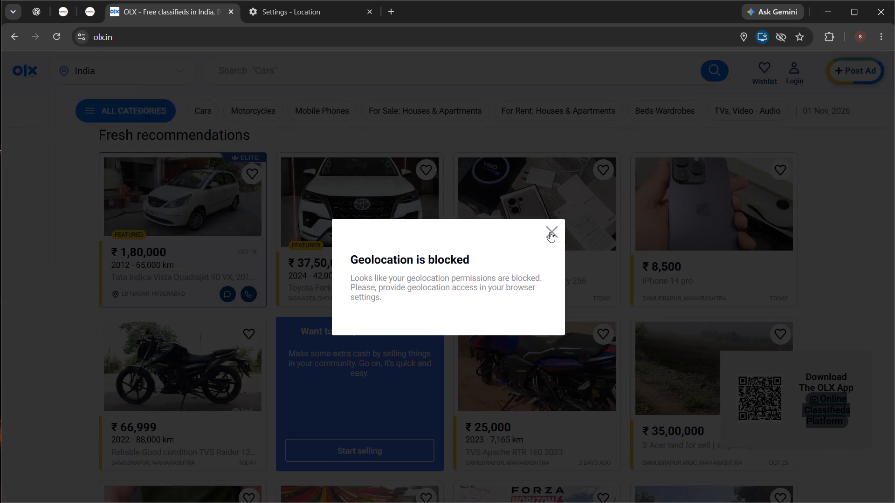